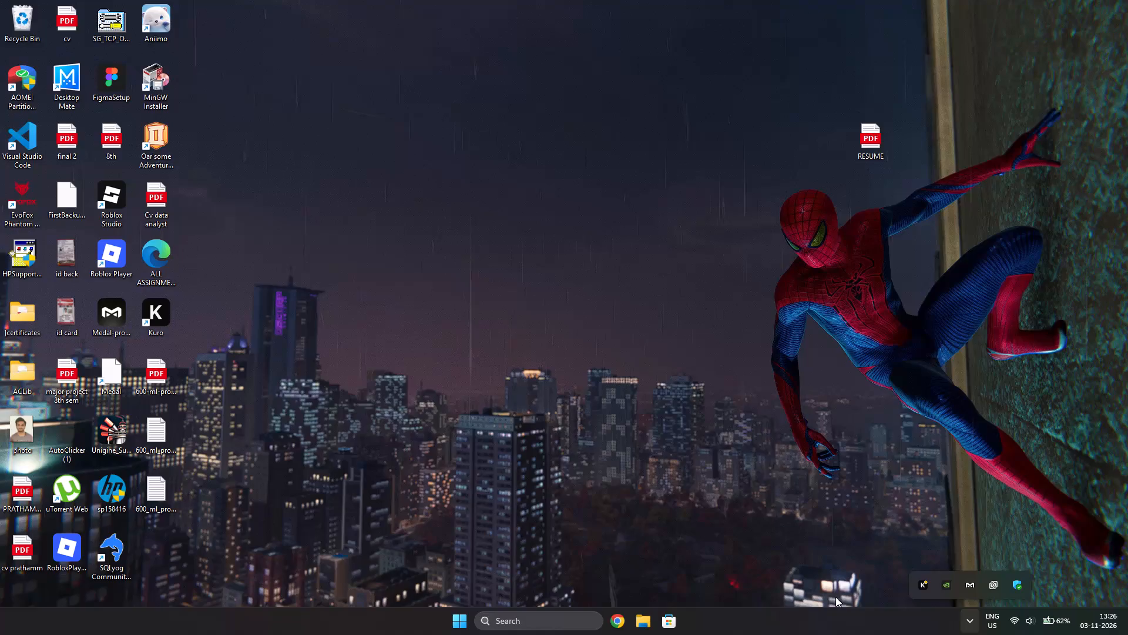
# Open Chrome with the owner's profile, check the 12.DAX Aggregation Functions document, and minimise the browser windows.
pyautogui.doubleClick(648, 513)
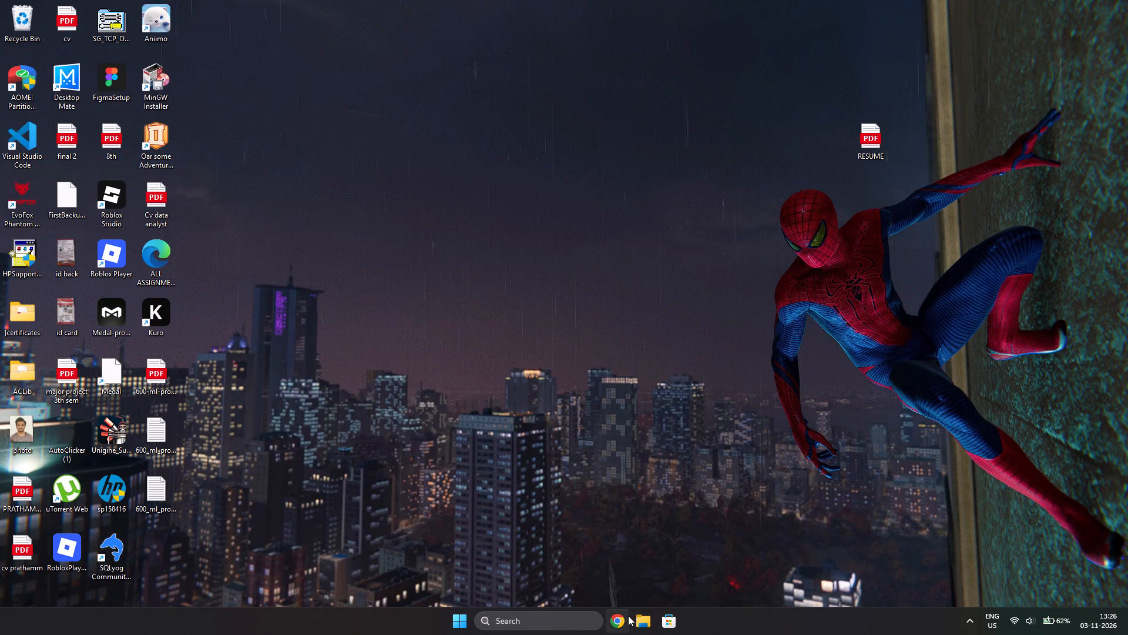
pyautogui.click(628, 616)
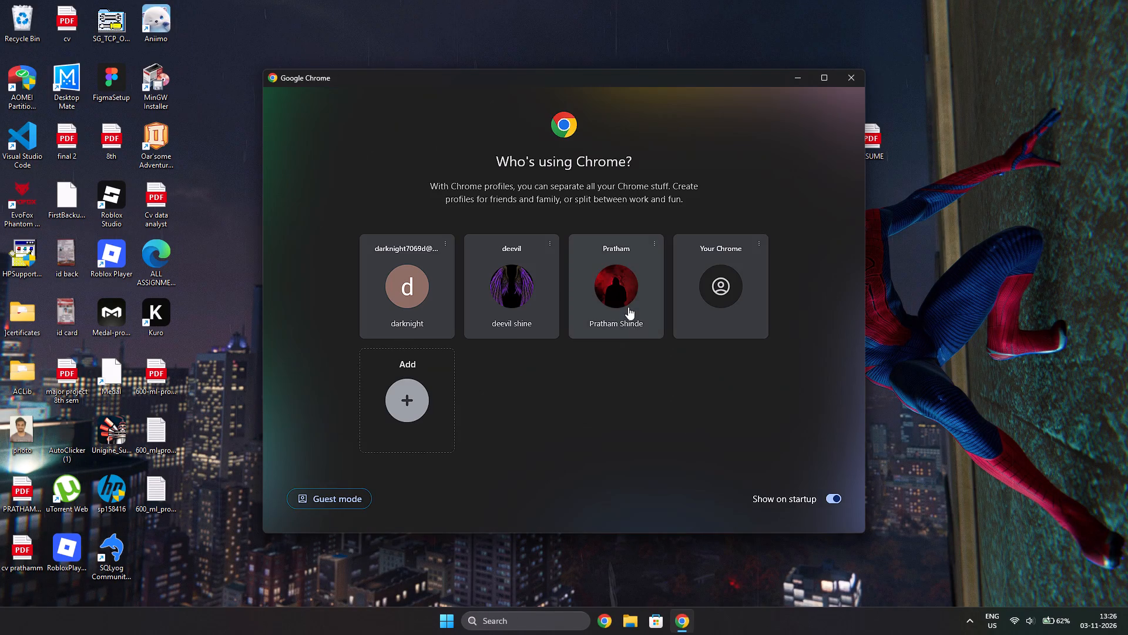
pyautogui.click(628, 307)
pyautogui.click(1074, 111)
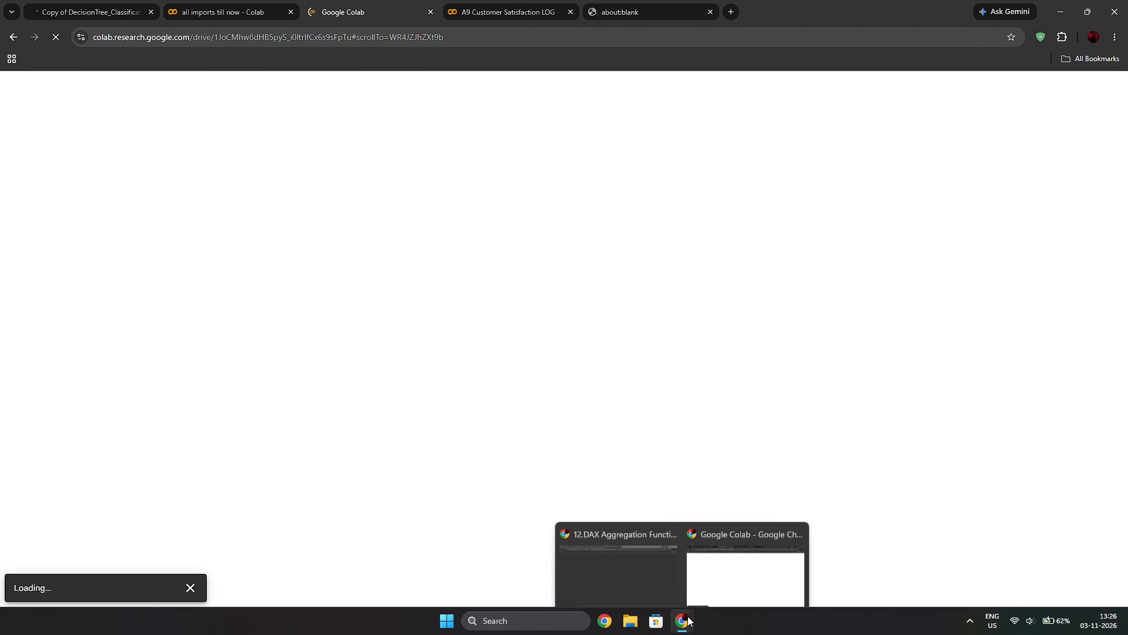
pyautogui.click(677, 550)
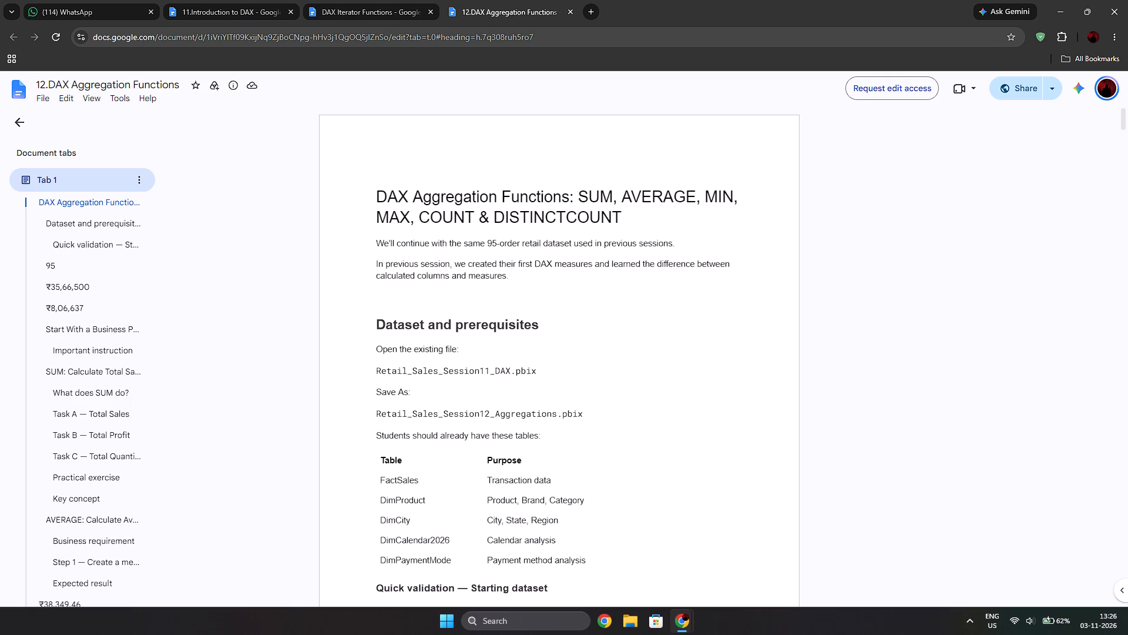
pyautogui.click(1051, 0)
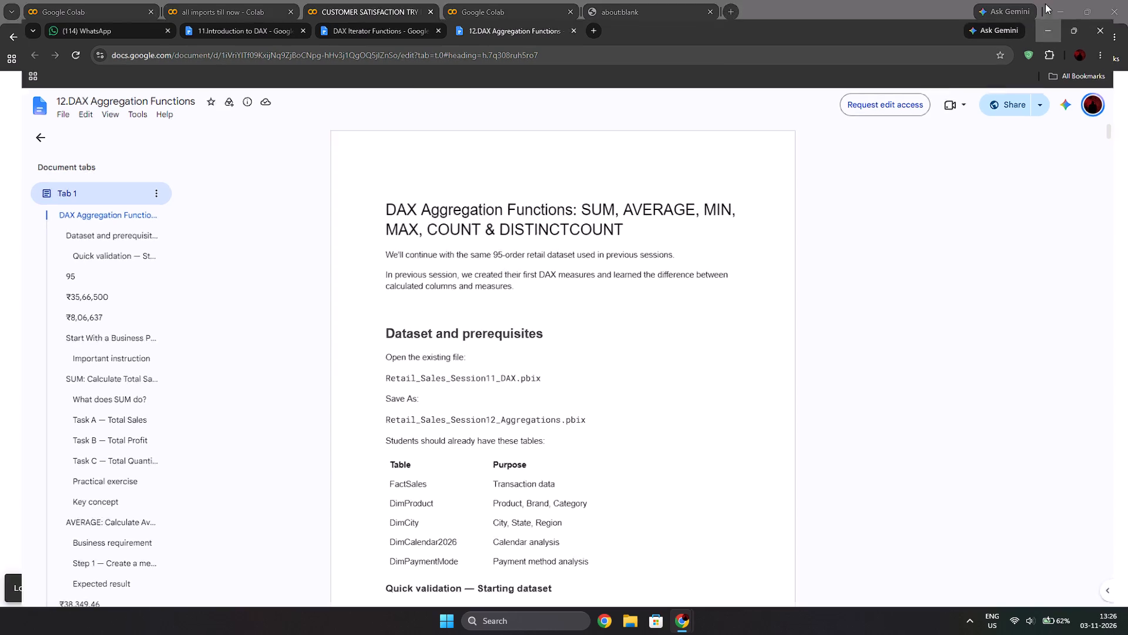
pyautogui.click(1049, 0)
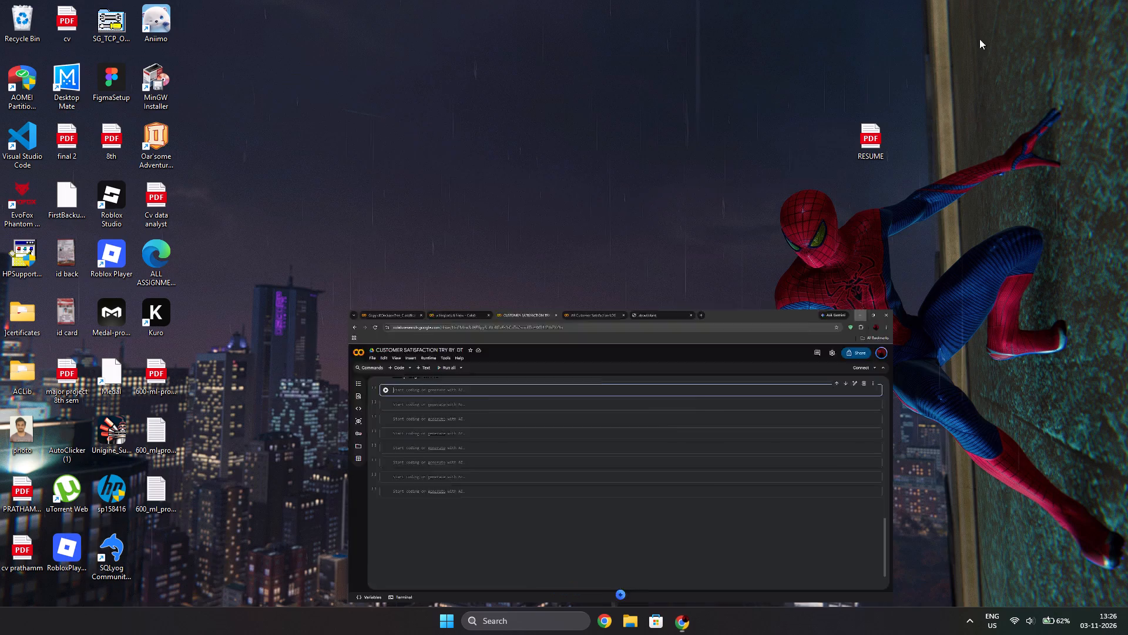
# Launch Power BI Desktop and open the recent report session3.pbix.
pyautogui.click(564, 629)
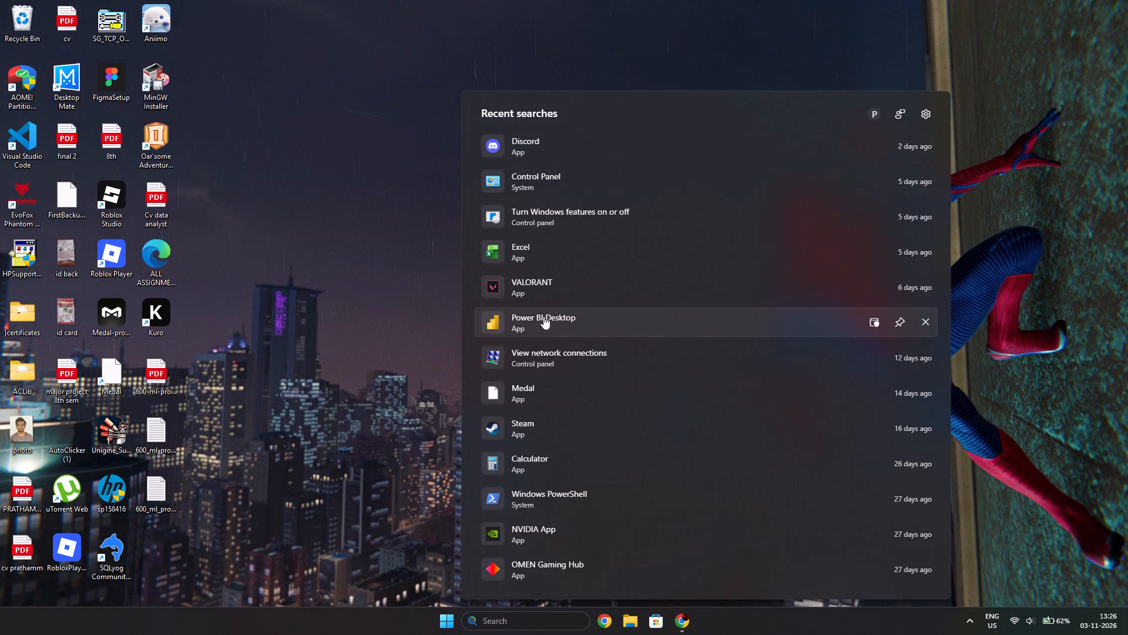
pyautogui.click(548, 327)
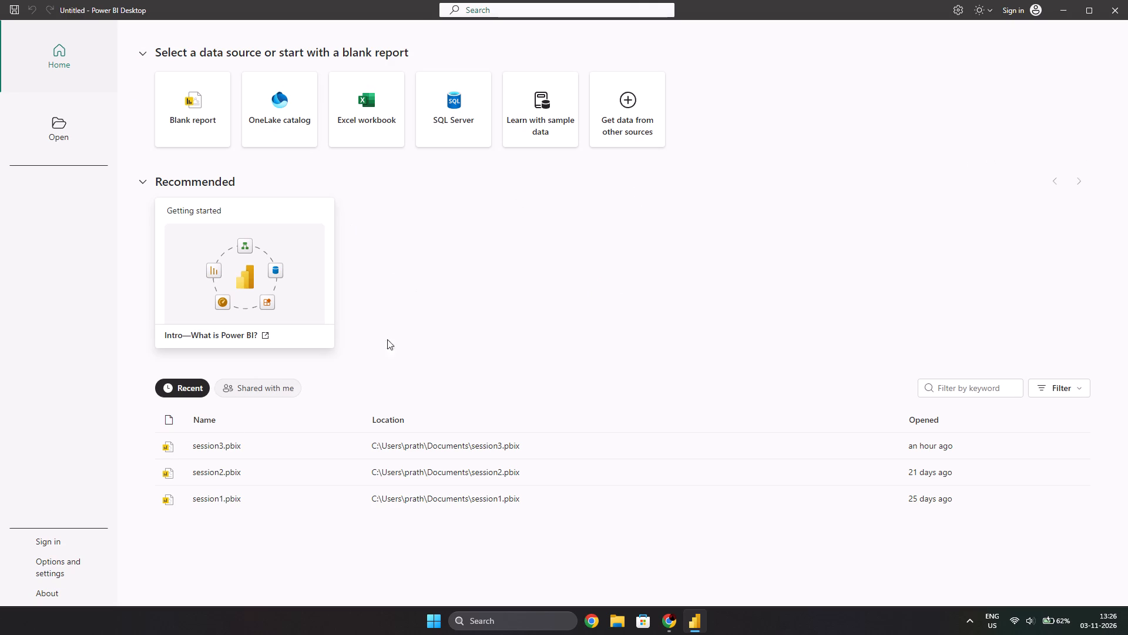
pyautogui.click(217, 450)
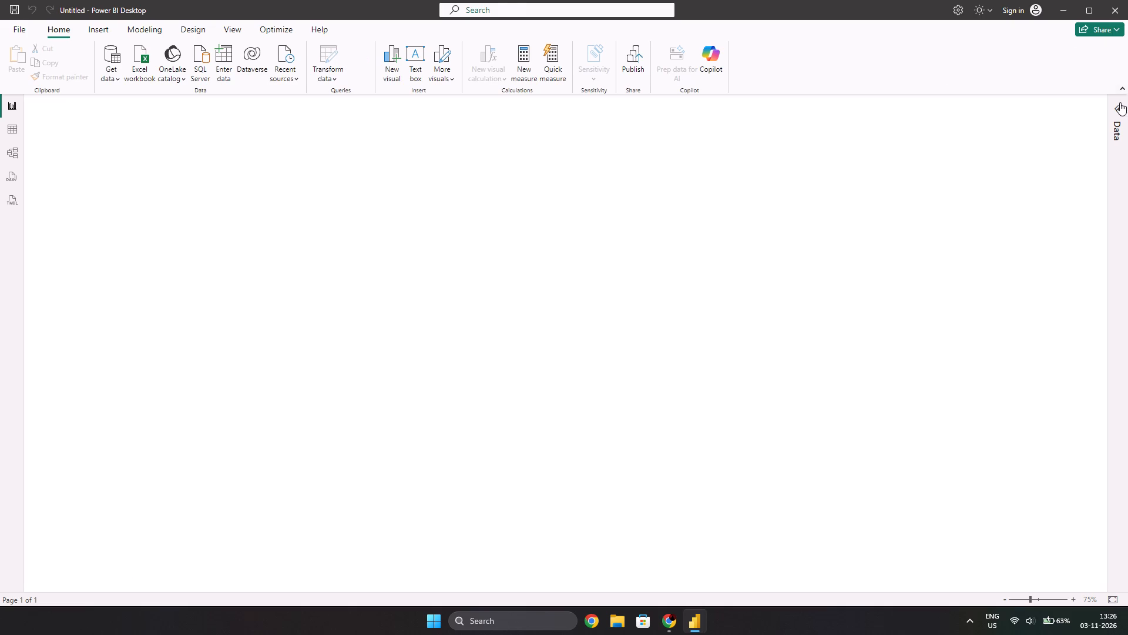
# Examine the fields of the Fact_Sales table and the contents of report pages 2, 3 and 4.
pyautogui.click(1120, 102)
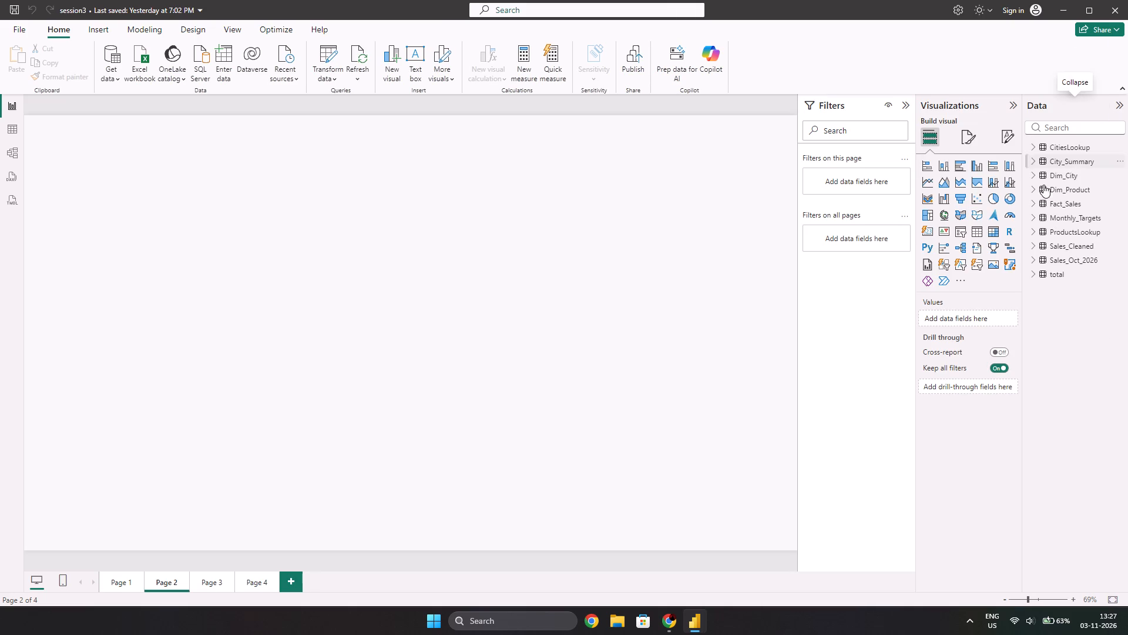
pyautogui.click(1031, 187)
pyautogui.click(1031, 195)
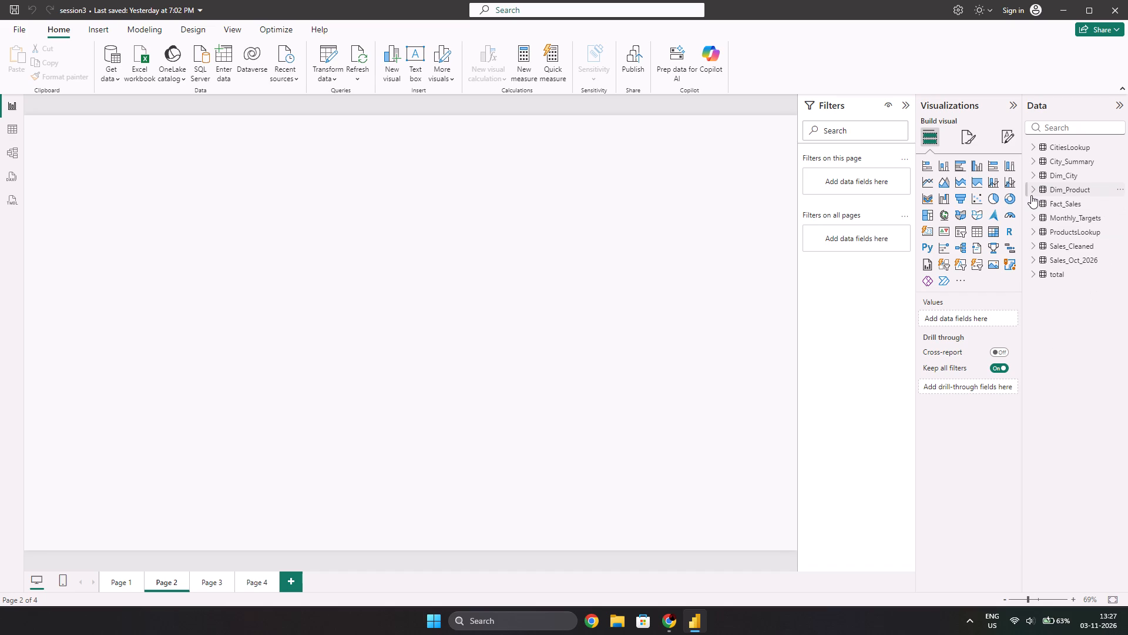
pyautogui.click(1031, 203)
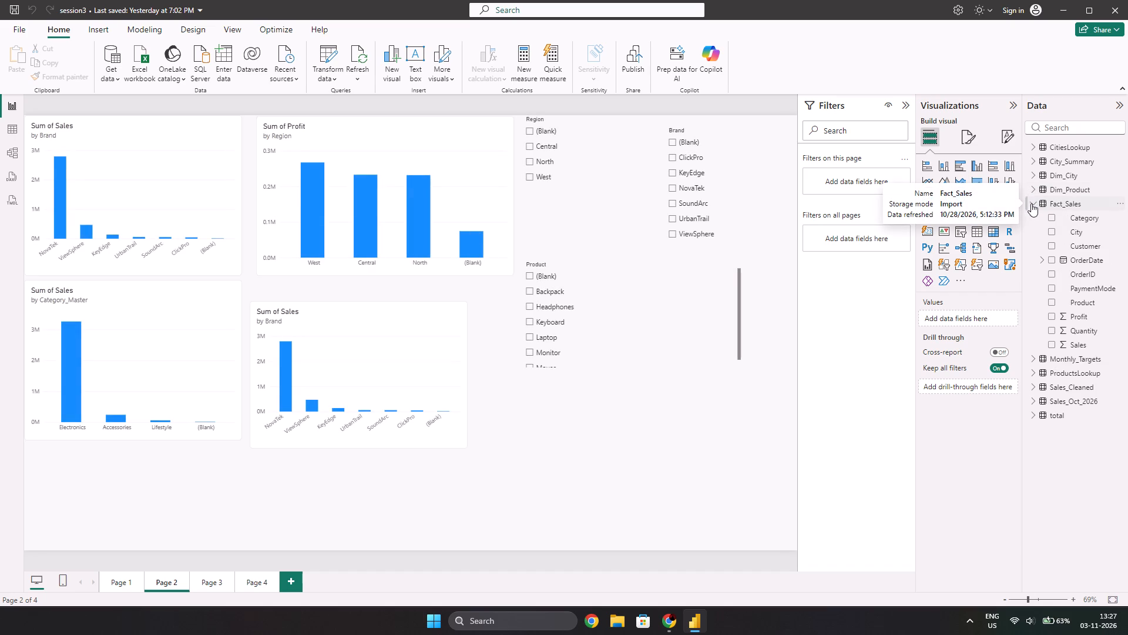
pyautogui.click(1045, 259)
pyautogui.click(1045, 261)
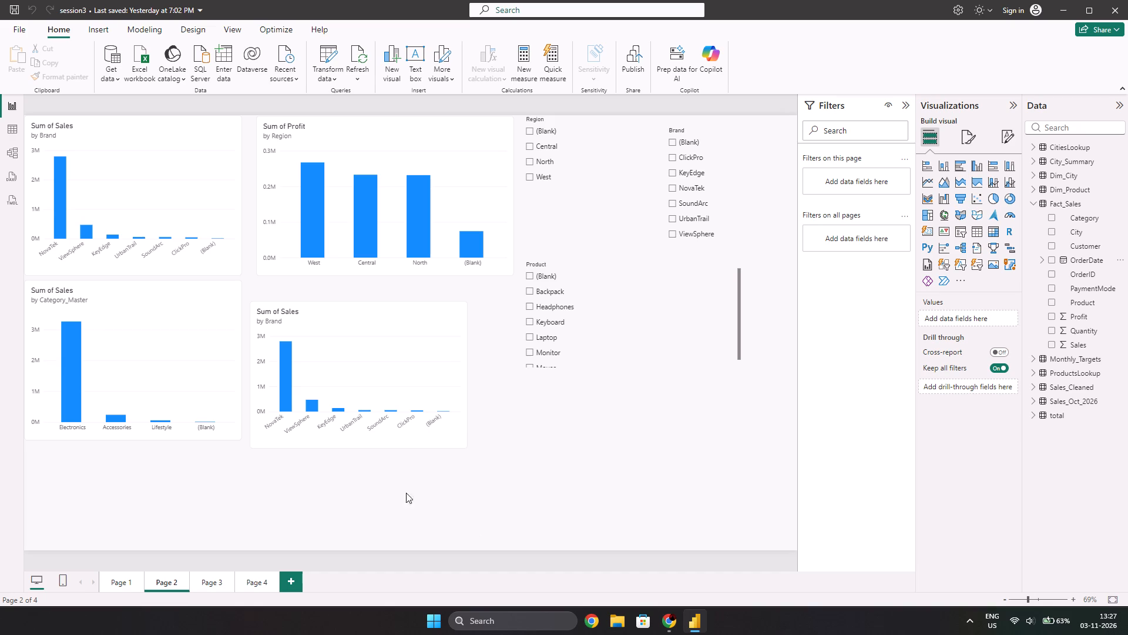
pyautogui.click(213, 581)
pyautogui.click(251, 593)
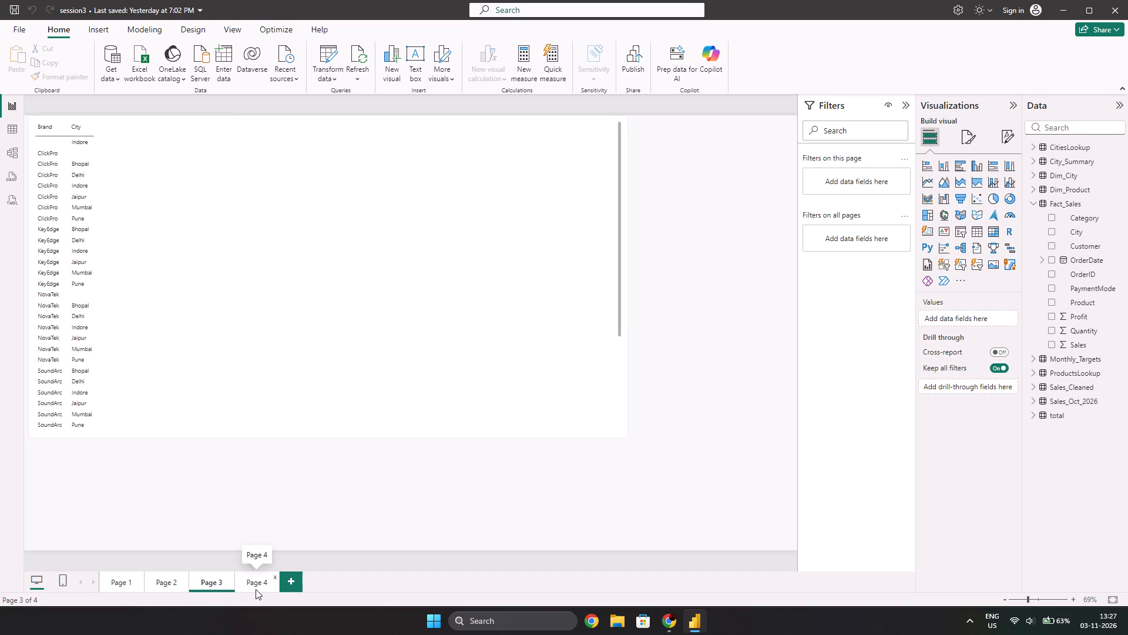
pyautogui.click(256, 589)
# Add three new blank pages to the report.
pyautogui.click(287, 581)
pyautogui.click(340, 581)
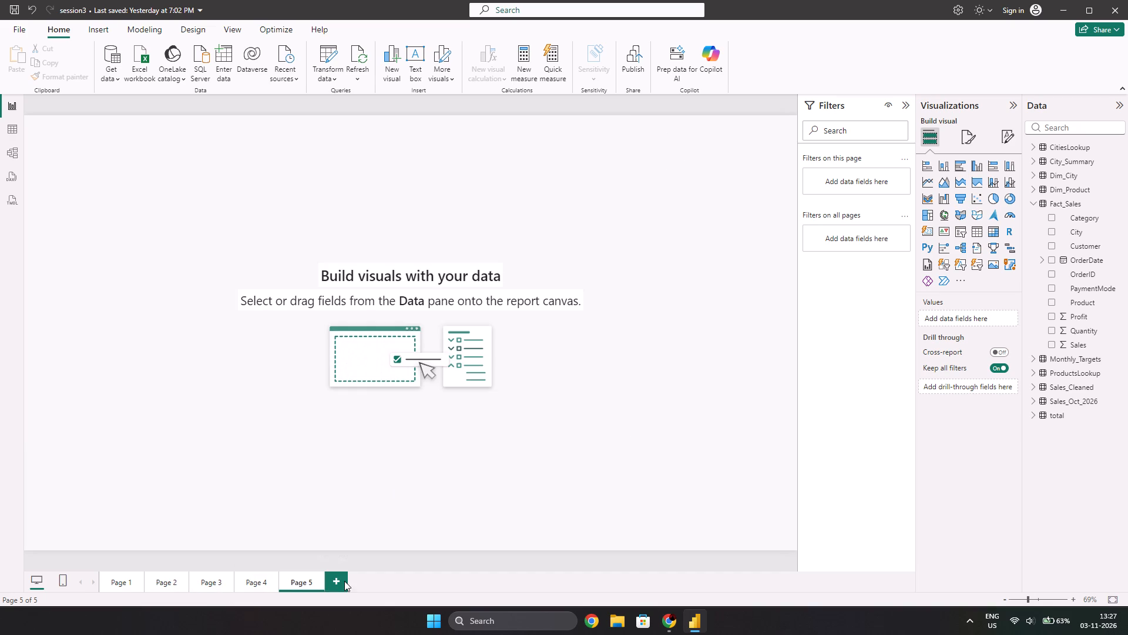
pyautogui.click(379, 581)
# Review the Brand and City table on Page 3 and return to the blank Page 4.
pyautogui.click(256, 585)
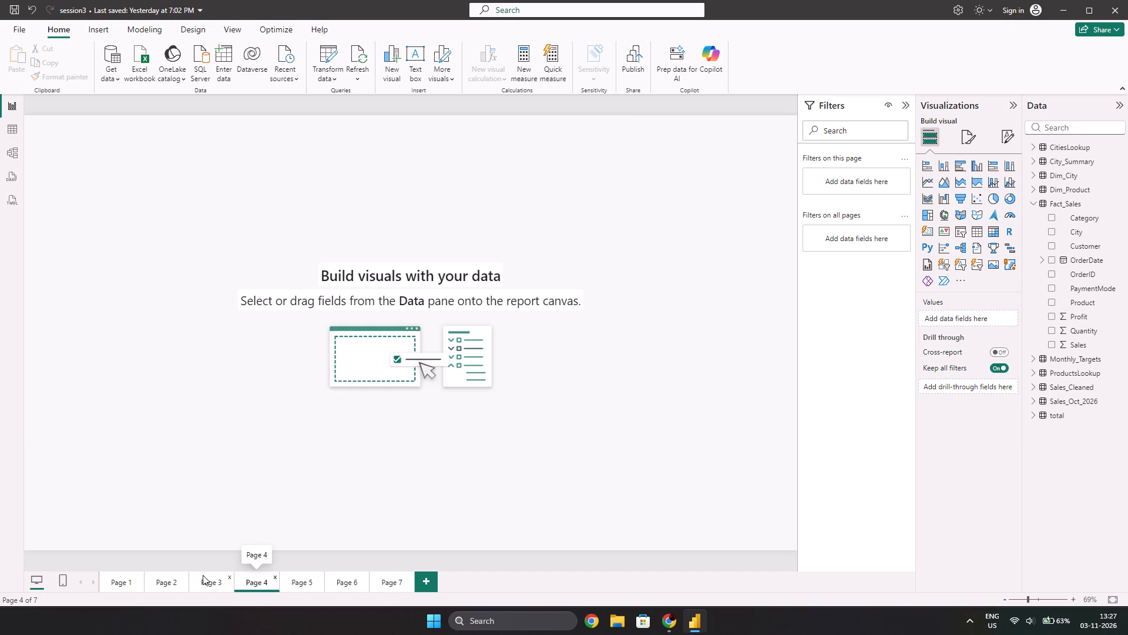
pyautogui.click(200, 575)
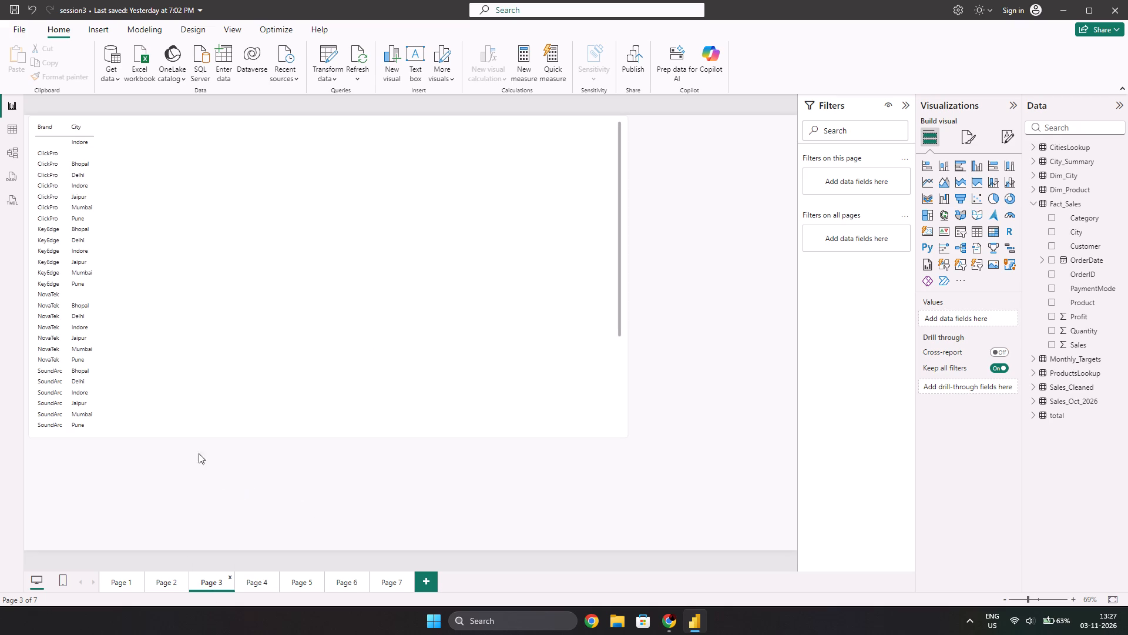
pyautogui.click(385, 363)
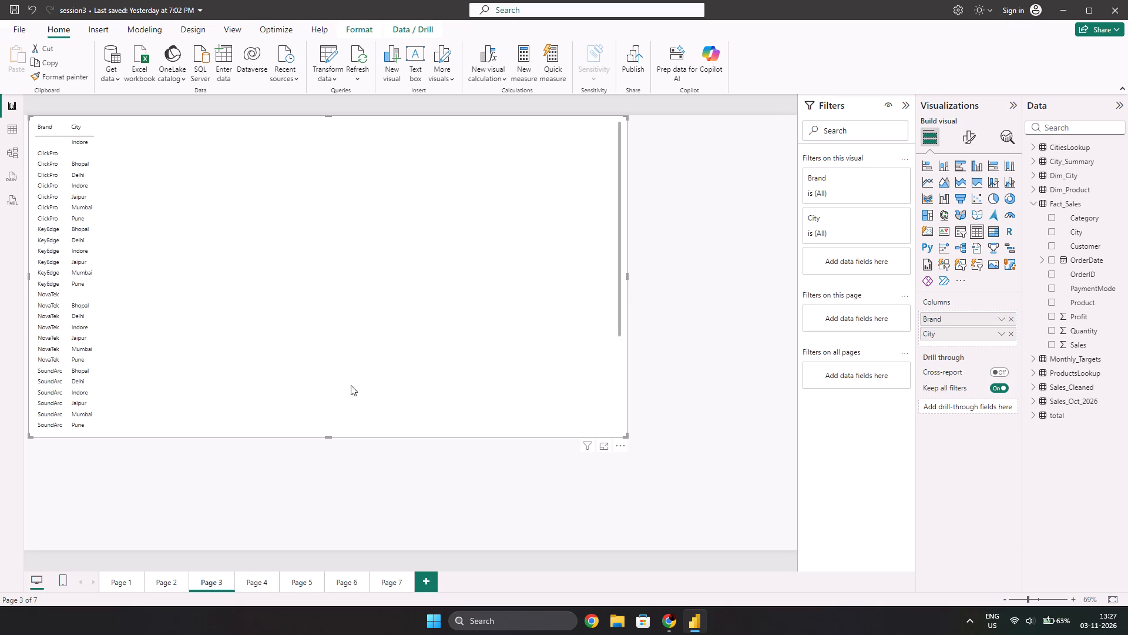
pyautogui.click(251, 581)
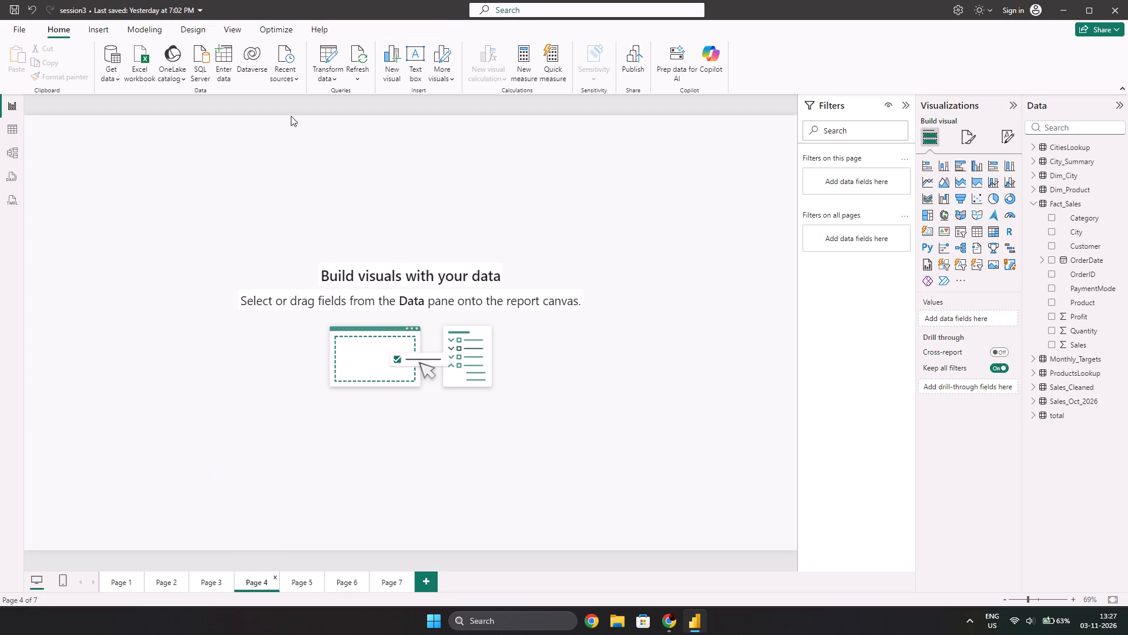
# Switch to the 12.DAX Aggregation Functions document in Chrome and copy Task A's formula Total Sales = SUM(FactSales[Sales]).
pyautogui.hotkey('alt', 'Tab')
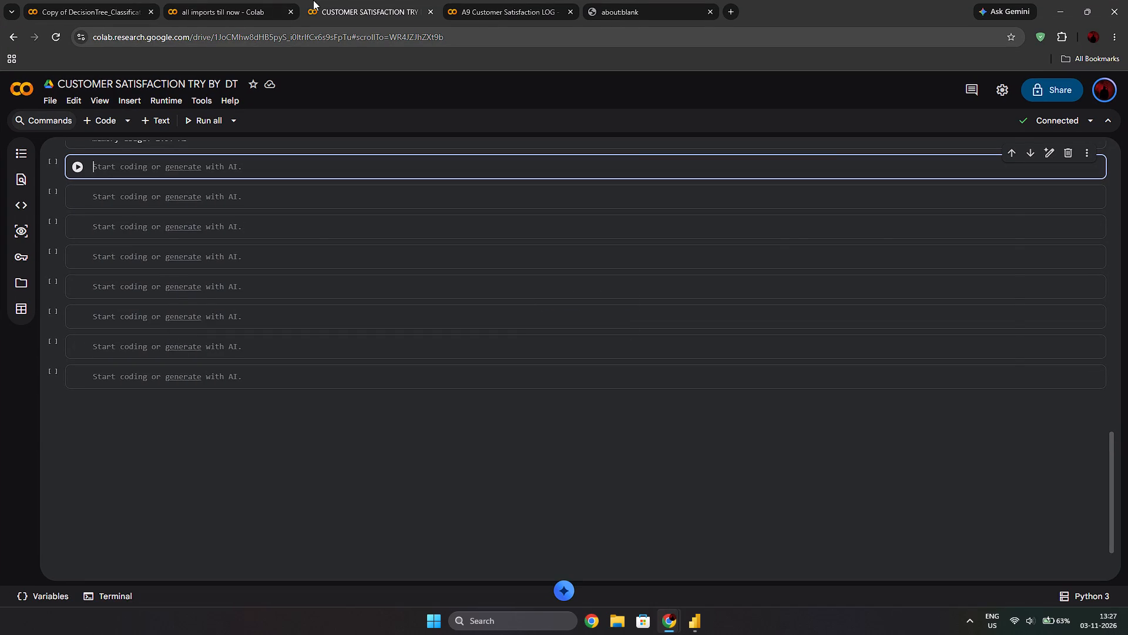
pyautogui.hotkey('alt', 'Tab')
pyautogui.hotkey('alt', 'Tab')
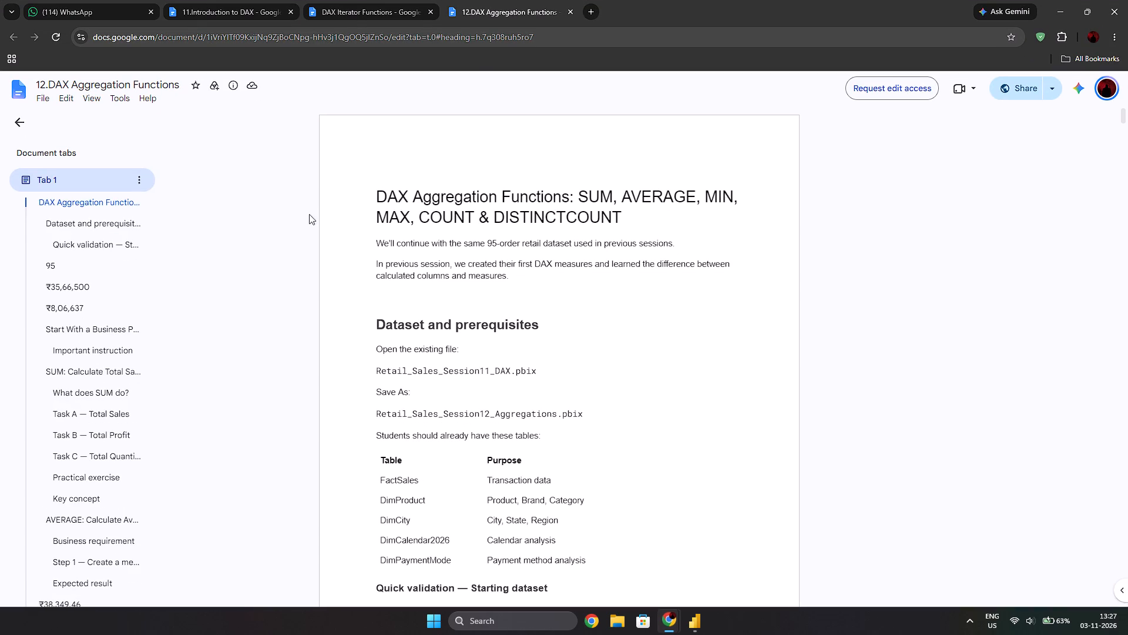
pyautogui.scroll(-1, 398, 325)
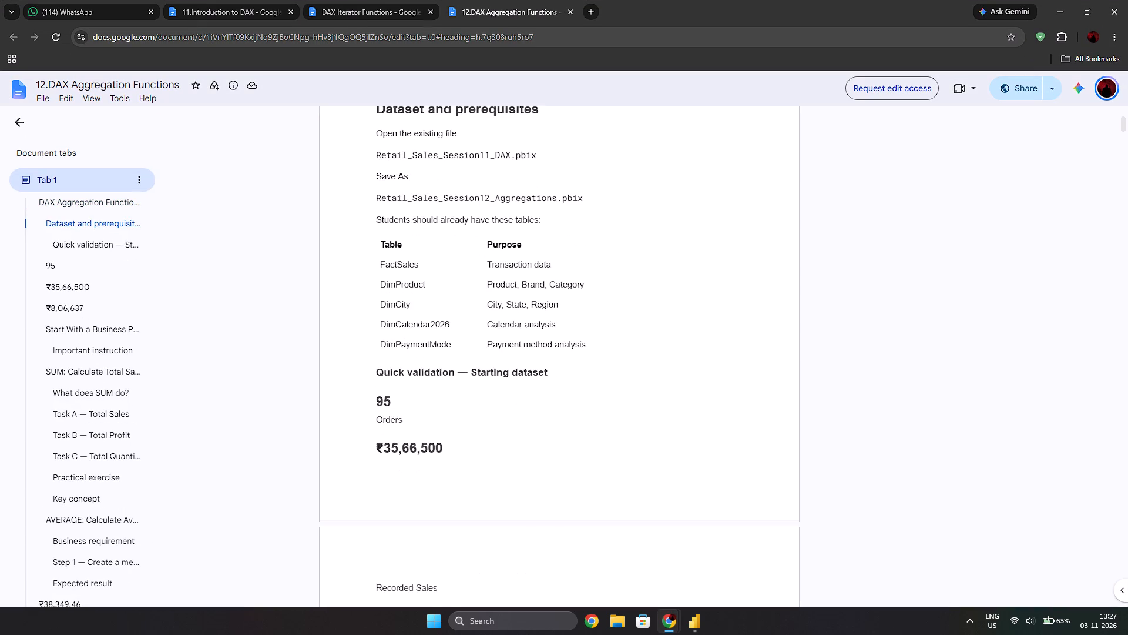
pyautogui.scroll(-2, 388, 390)
pyautogui.scroll(-1, 399, 317)
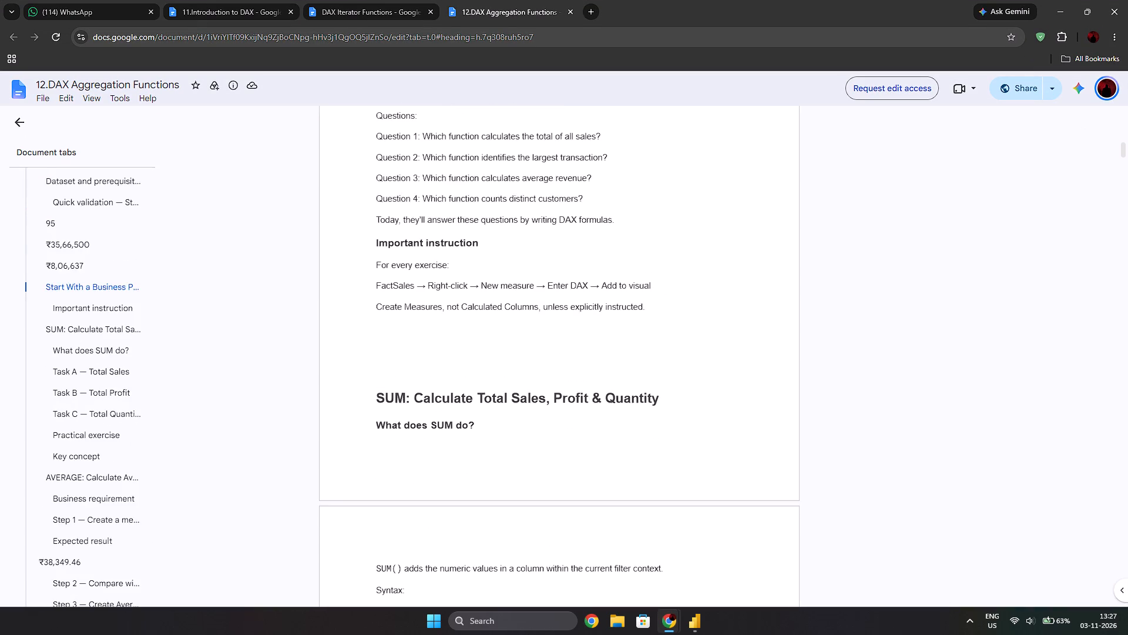
pyautogui.scroll(-1, 399, 317)
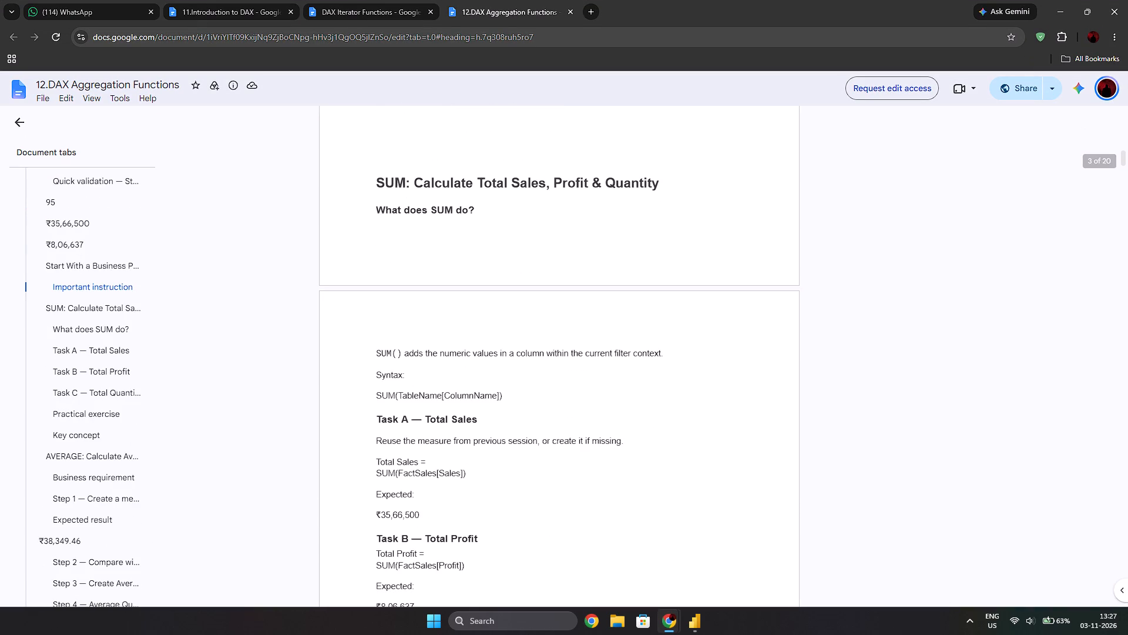
pyautogui.moveTo(469, 475); pyautogui.dragTo(367, 463)
pyautogui.hotkey('ctrl', 'c')
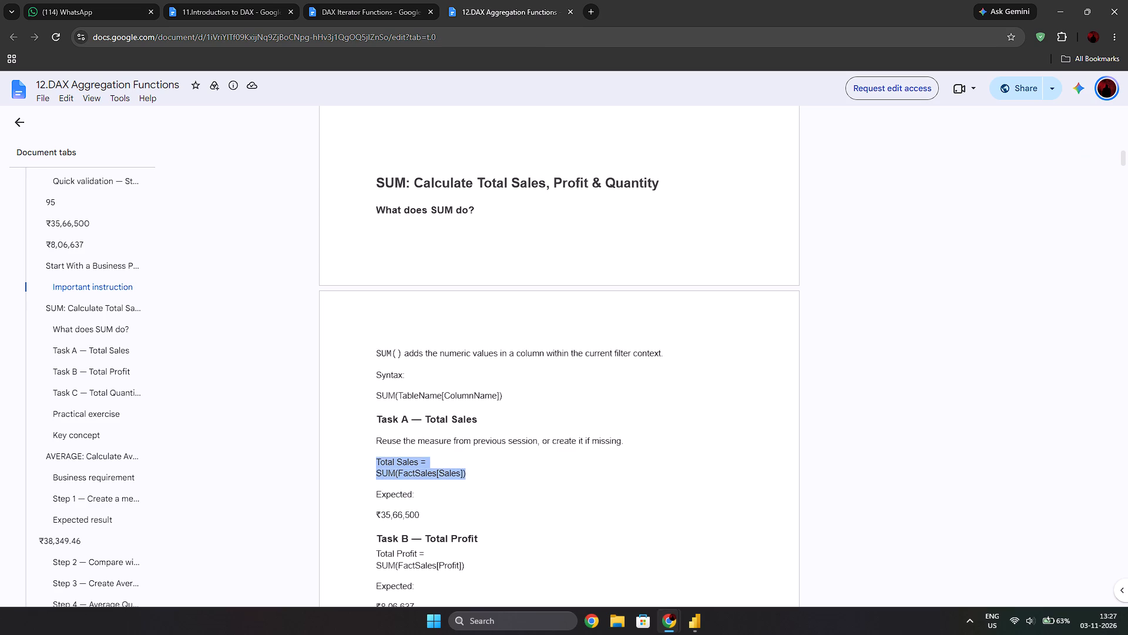
# Switch back to Power BI and format the Sales column of the Fact_Sales table as Currency.
pyautogui.hotkey('alt', 'Tab')
pyautogui.hotkey('alt', 'Tab')
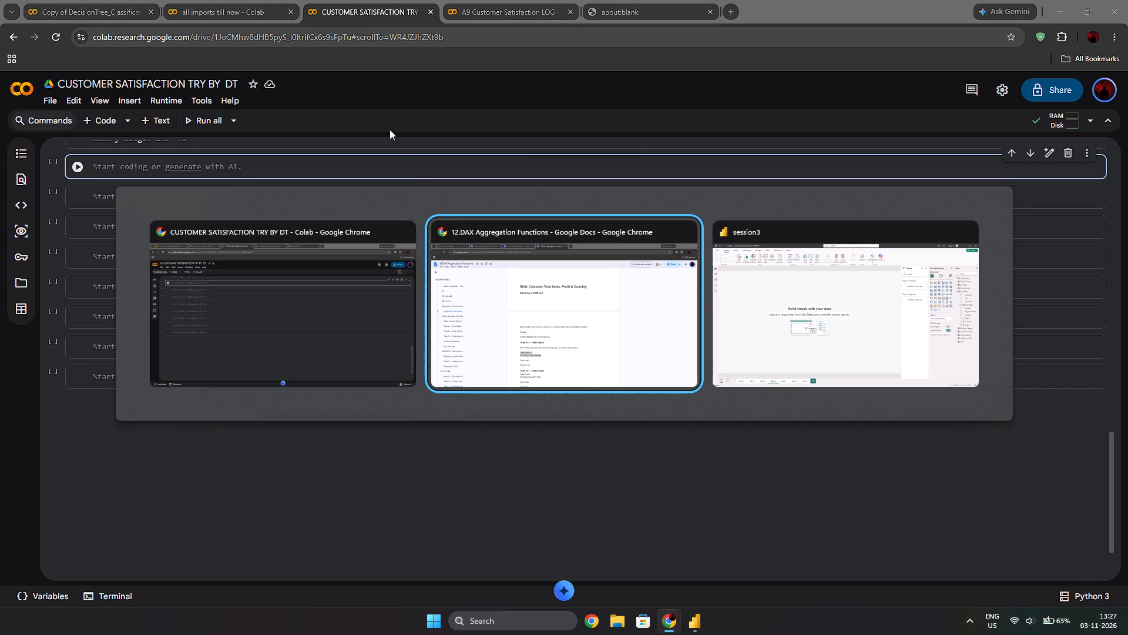
pyautogui.hotkey('alt', 'Tab')
pyautogui.click(0, 132)
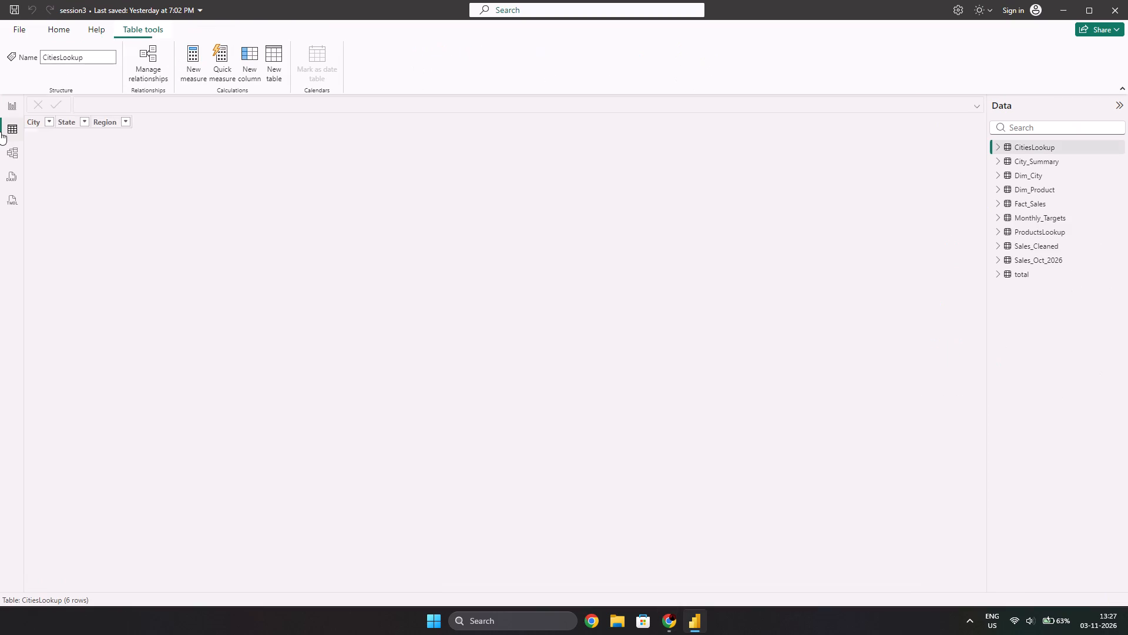
pyautogui.click(1022, 203)
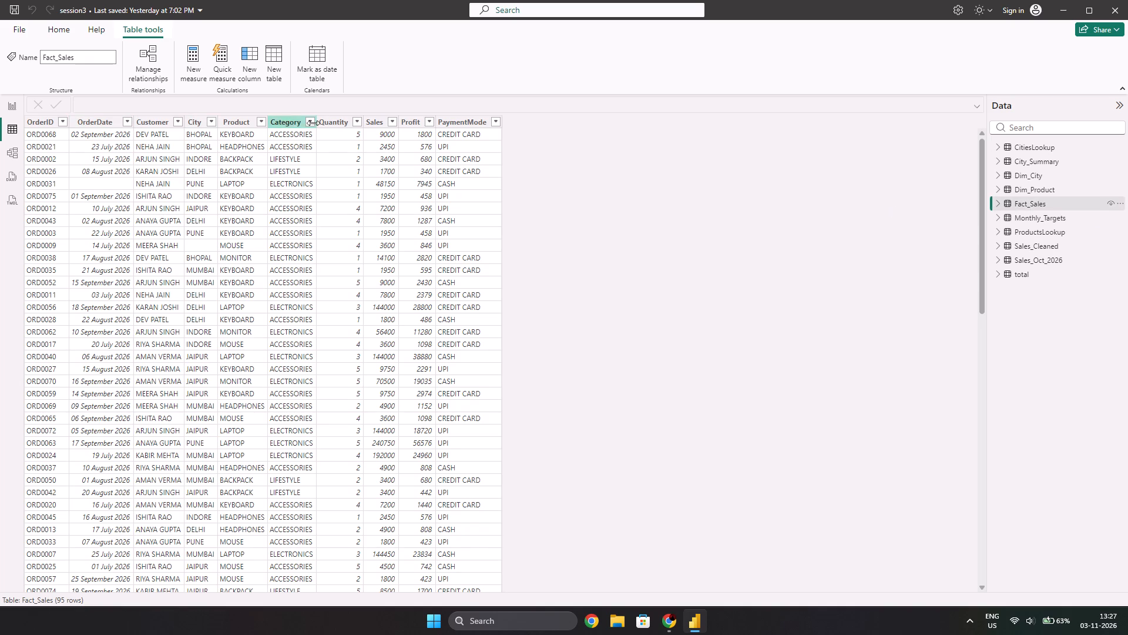
pyautogui.click(381, 121)
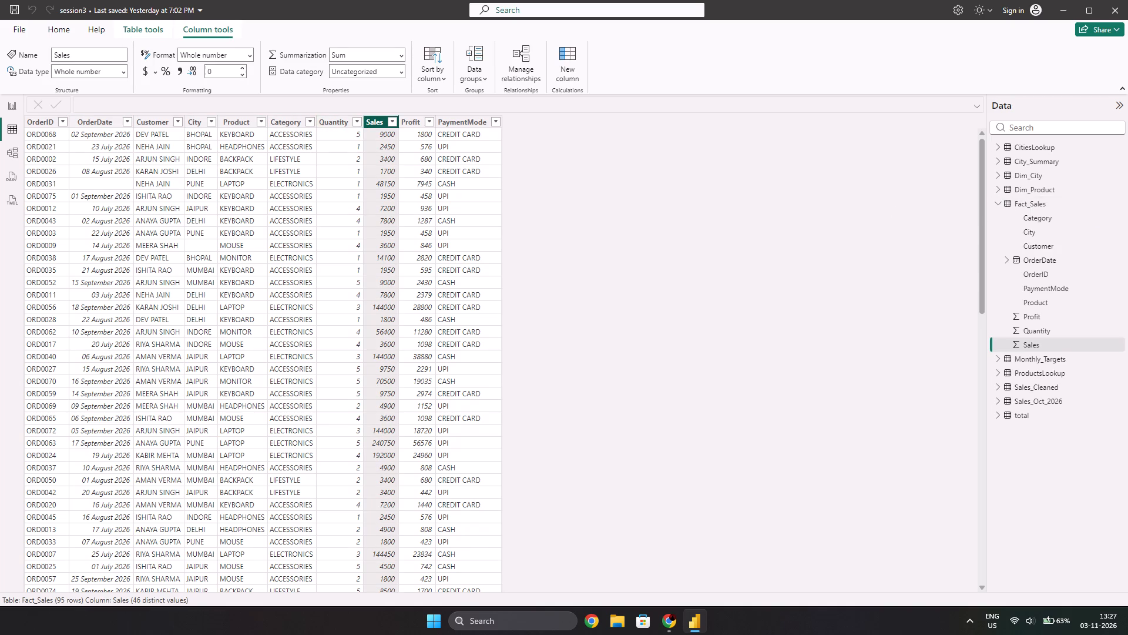
pyautogui.click(247, 54)
pyautogui.click(208, 86)
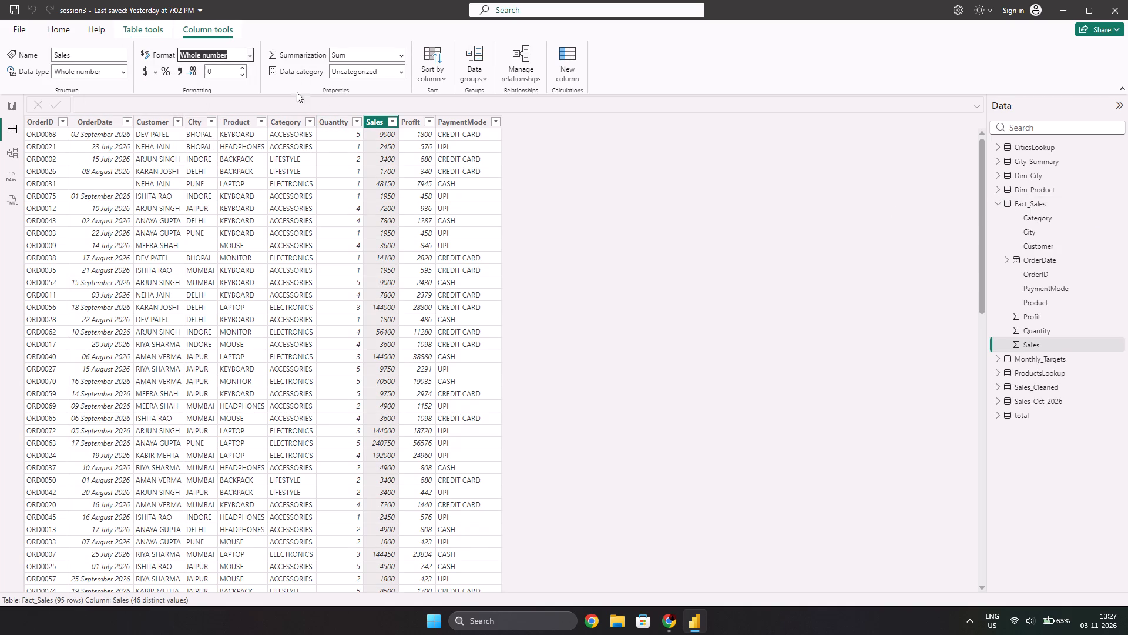
# Format the Profit column of the Fact_Sales table as Currency.
pyautogui.click(418, 119)
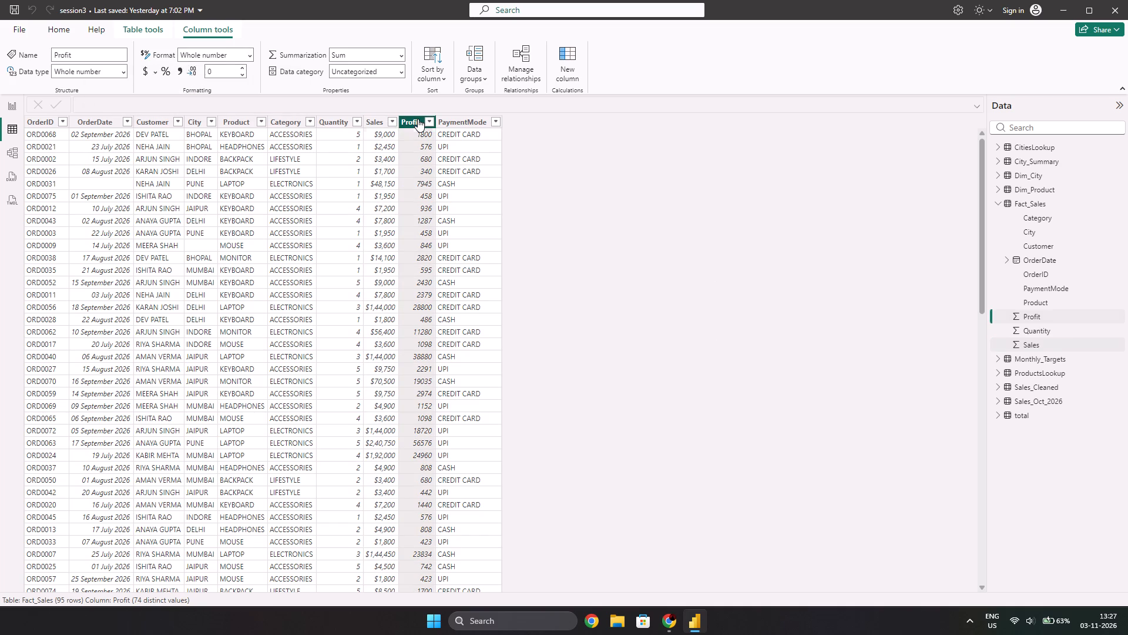
pyautogui.click(251, 58)
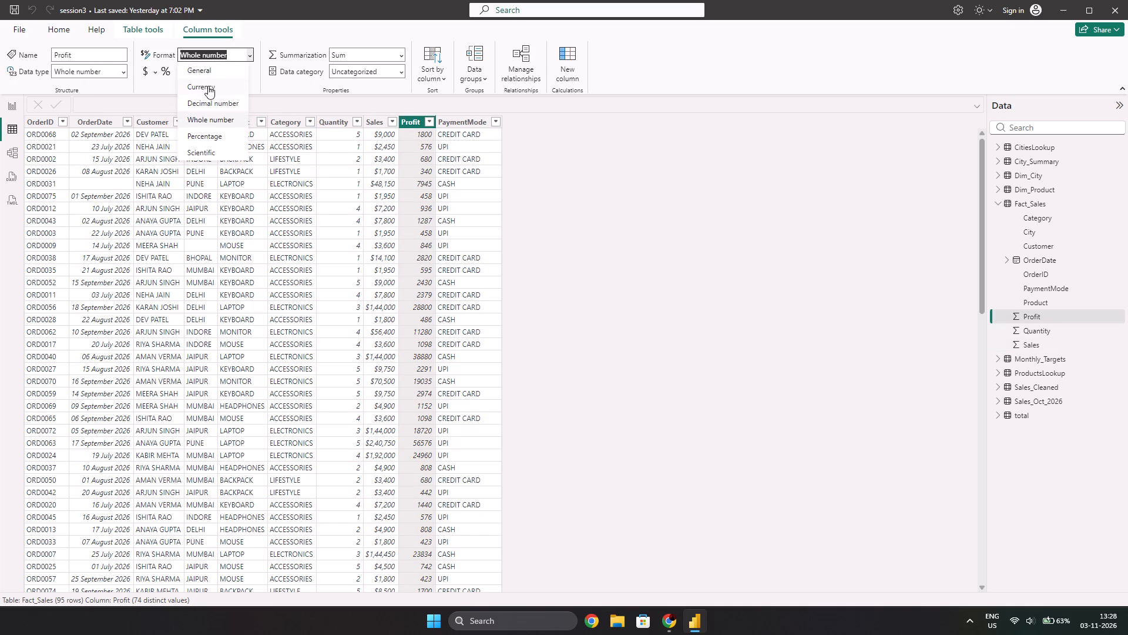
pyautogui.click(208, 86)
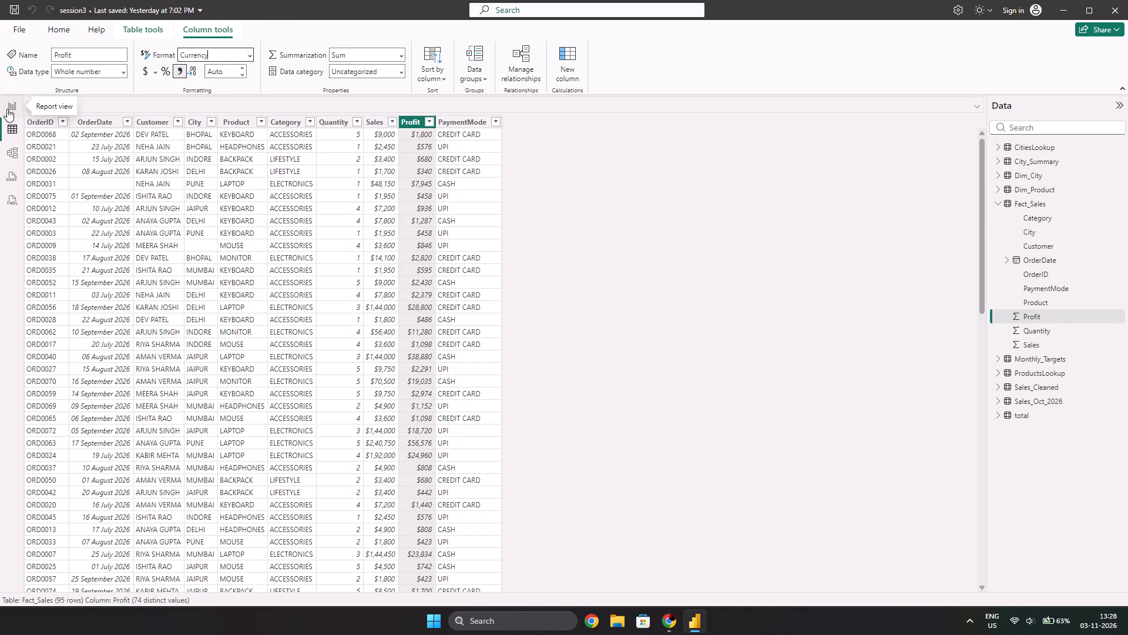
# Return to the report view and create the measure Total Sales = SUM(FactSales[Sales]) in the Fact_Sales table.
pyautogui.click(9, 107)
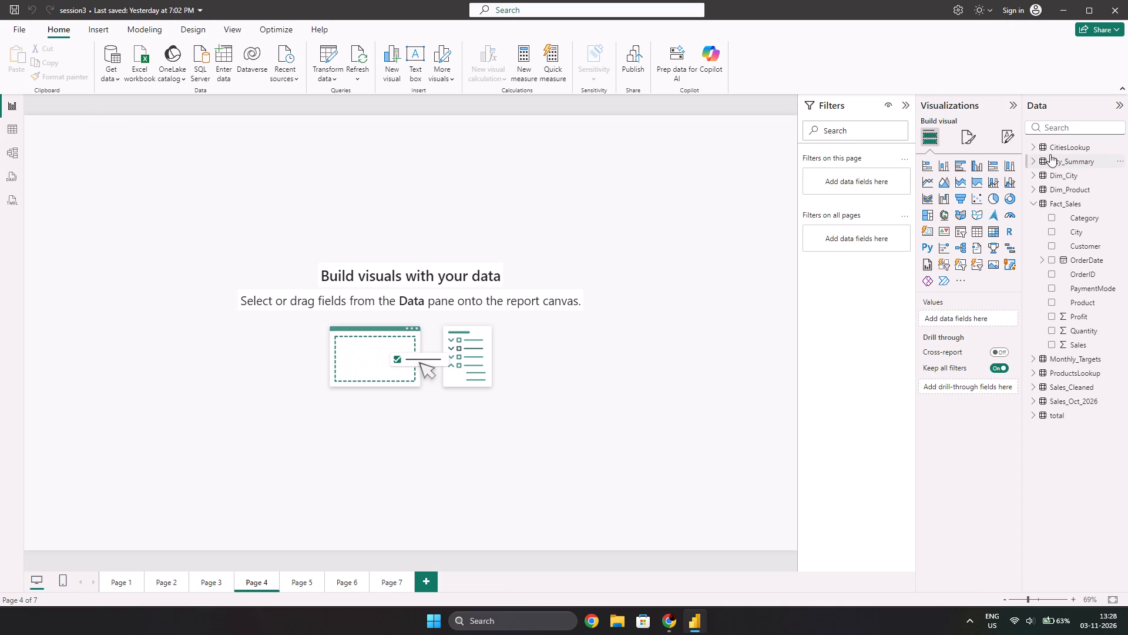
pyautogui.rightClick(1056, 203)
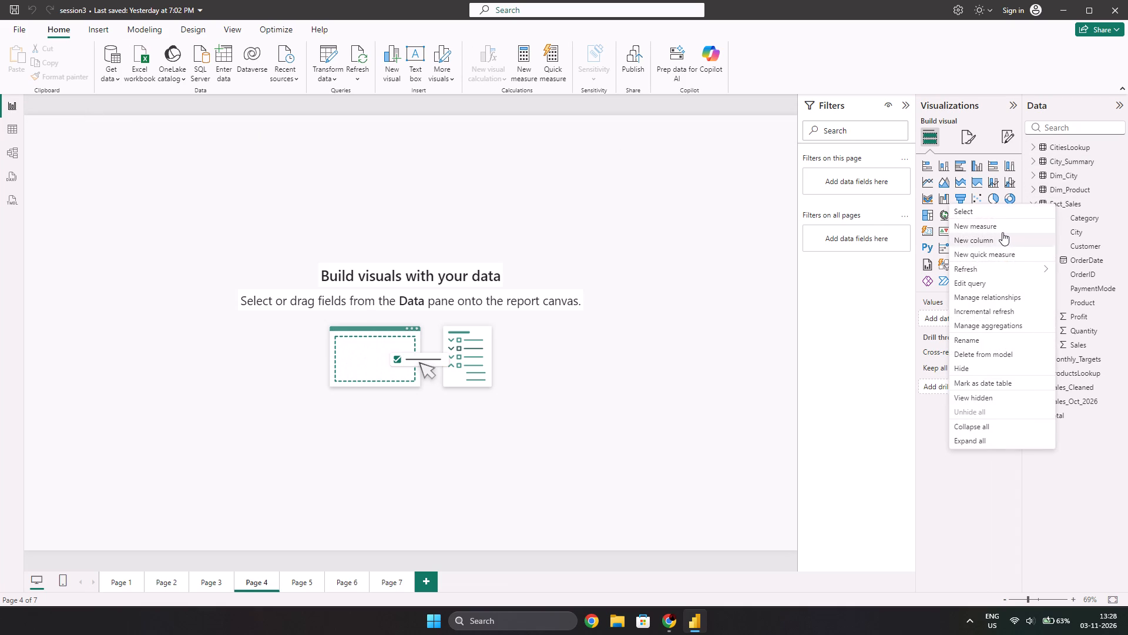
pyautogui.click(1002, 230)
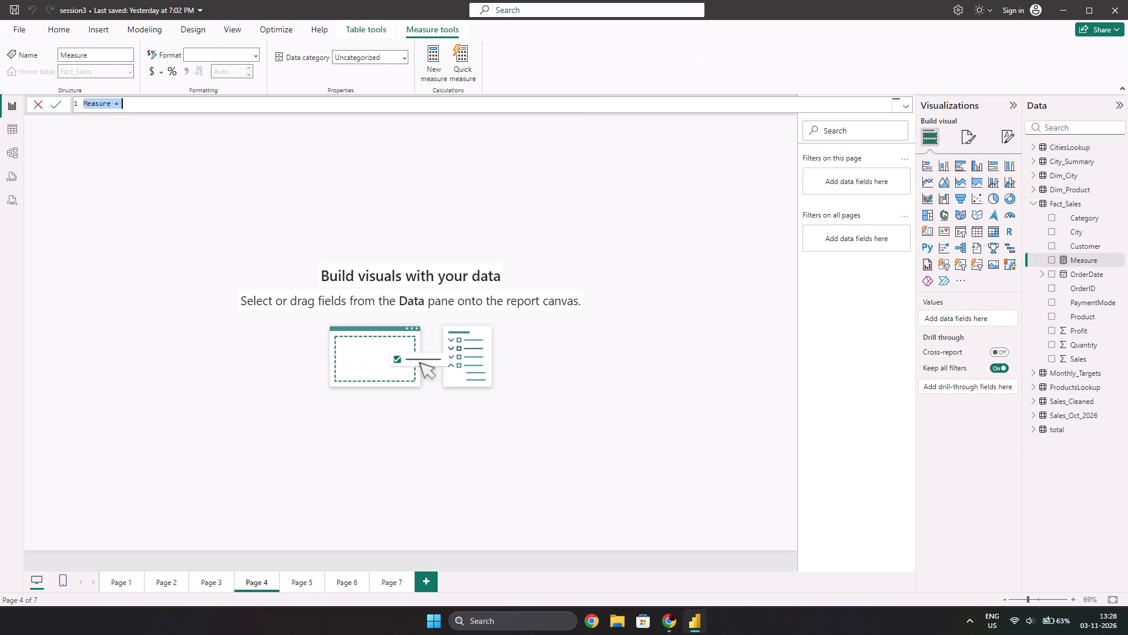
pyautogui.hotkey('ctrl', 'v')
pyautogui.press('Return')
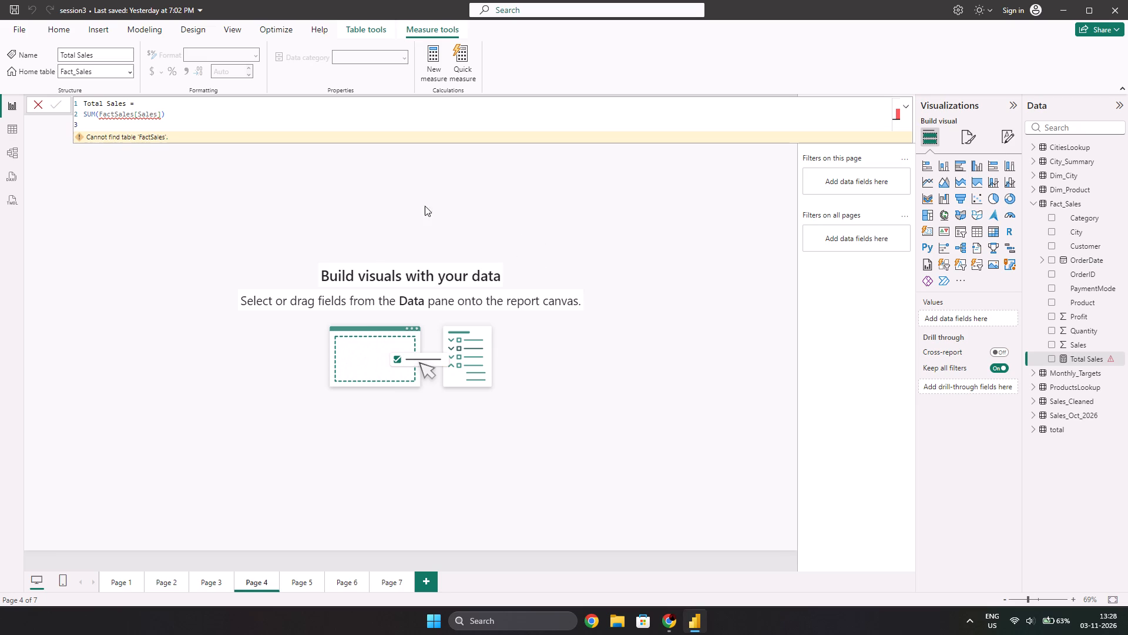
# Rename the Fact_Sales table as FactSales.
pyautogui.rightClick(1085, 209)
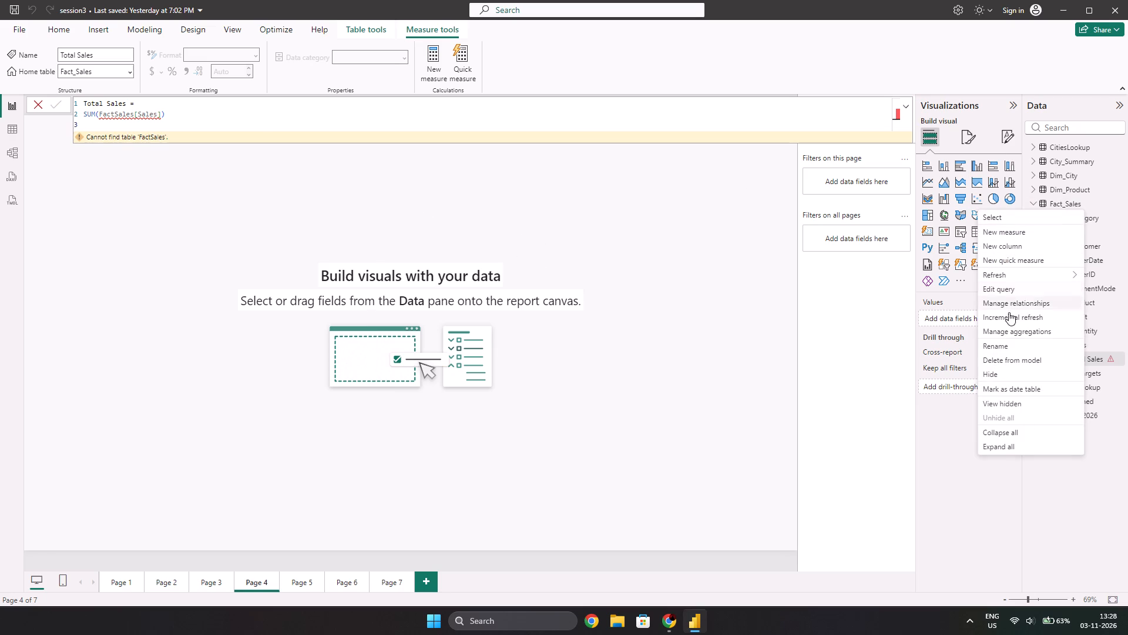
pyautogui.click(994, 343)
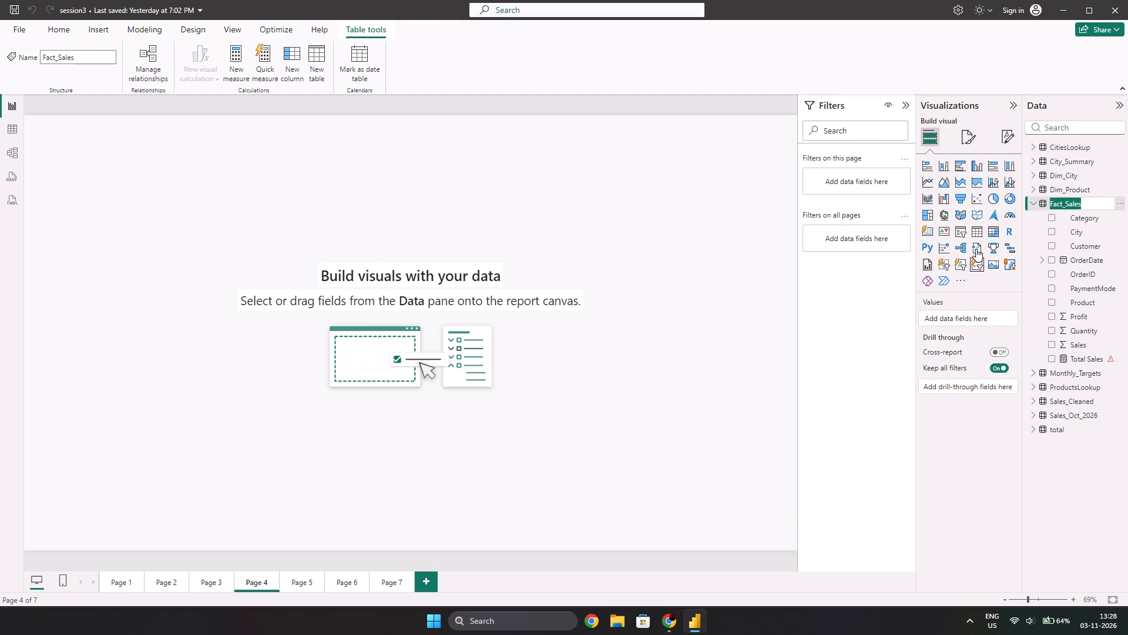
pyautogui.press('Left')
pyautogui.press('Right')
pyautogui.press('Right')
pyautogui.press('Right')
pyautogui.press('Right')
pyautogui.press('Right')
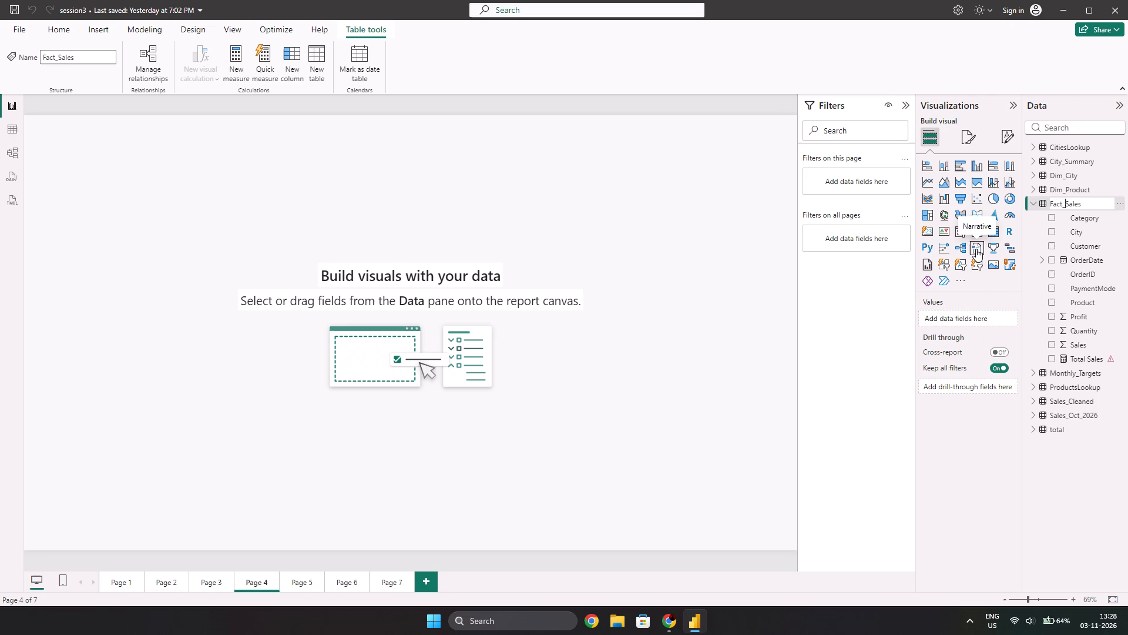
pyautogui.press('BackSpace')
pyautogui.press('Return')
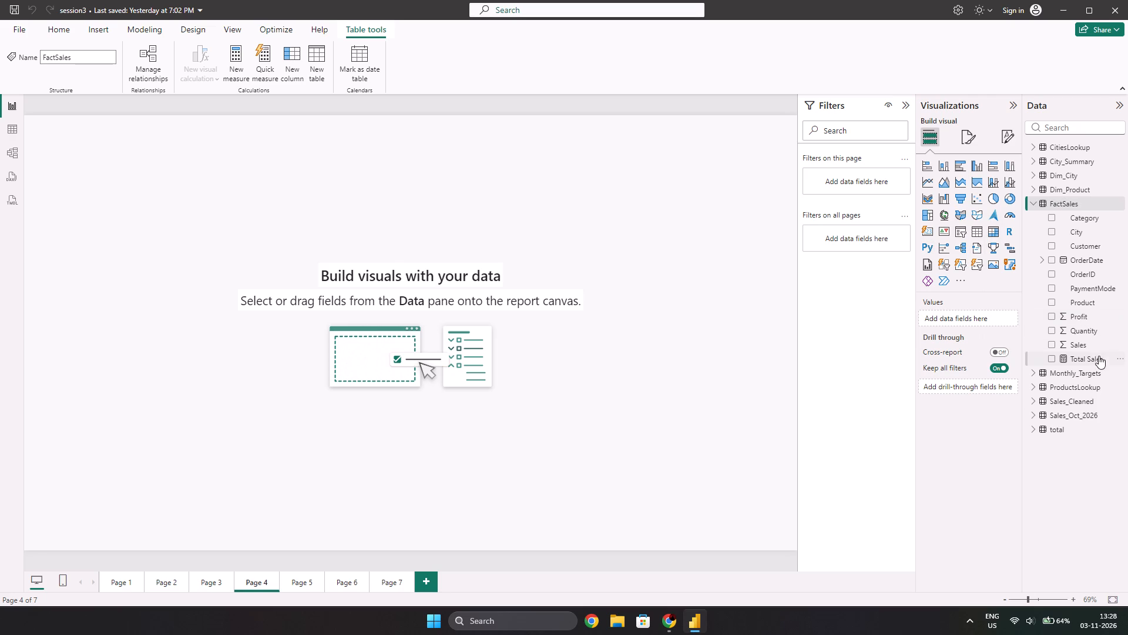
# Add the Total Sales measure to Page 4 as a Card visual and move it to the page's left edge.
pyautogui.click(1097, 360)
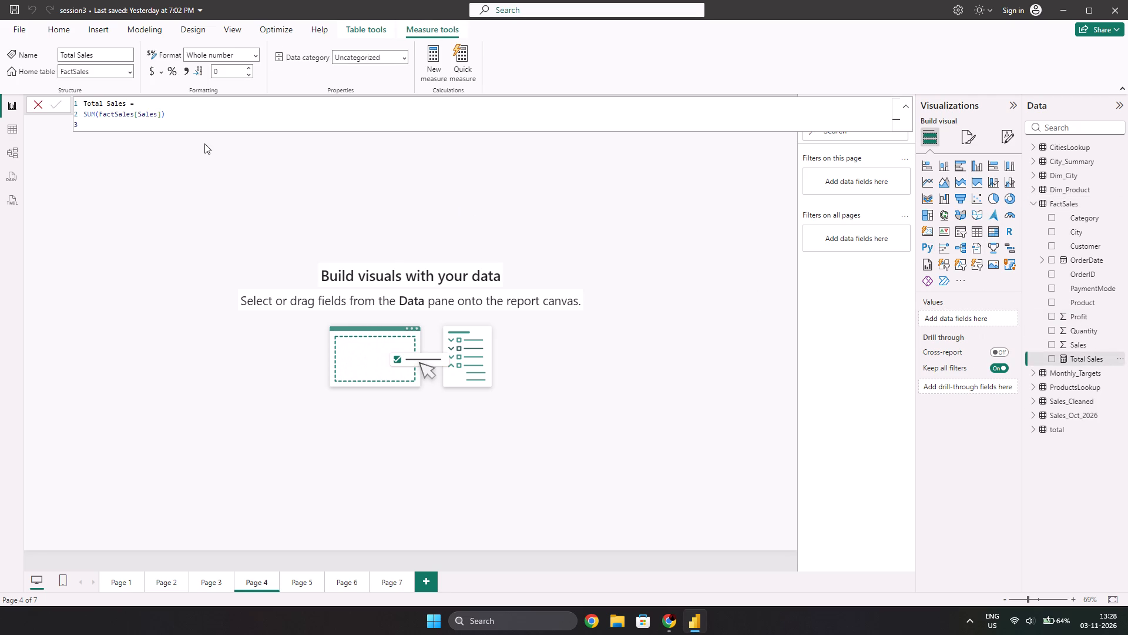
pyautogui.press('Return')
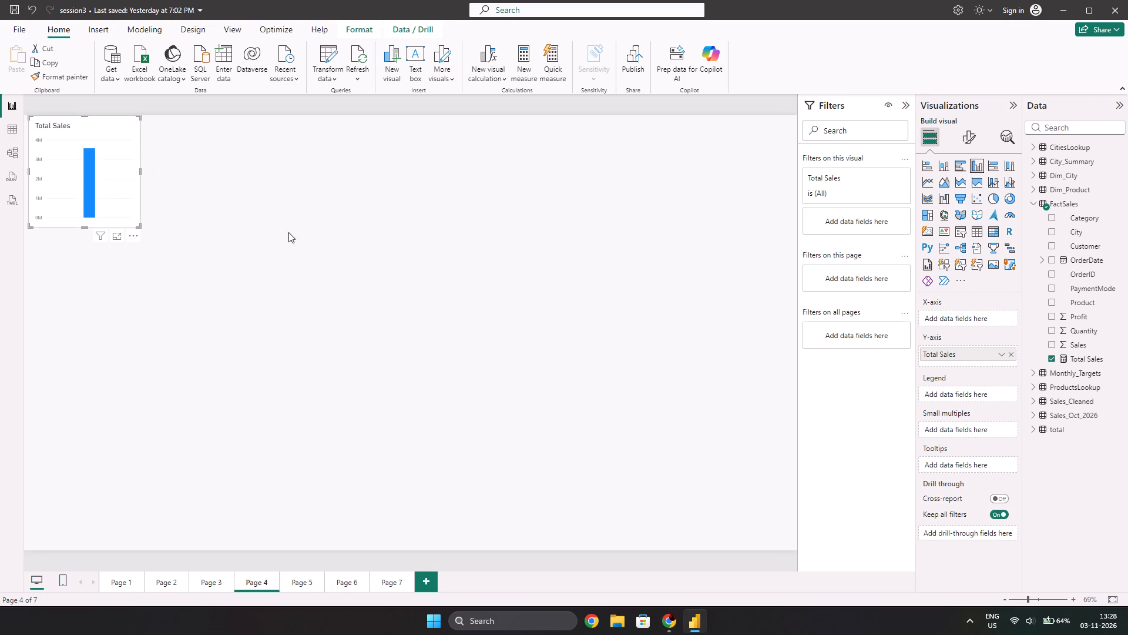
pyautogui.click(926, 230)
pyautogui.moveTo(66, 181); pyautogui.dragTo(51, 181)
pyautogui.click(331, 296)
# Switch to the 12.DAX Aggregation Functions document in Chrome and copy Task B's formula Total Profit = SUM(FactSales[Profit]).
pyautogui.hotkey('alt', 'Tab')
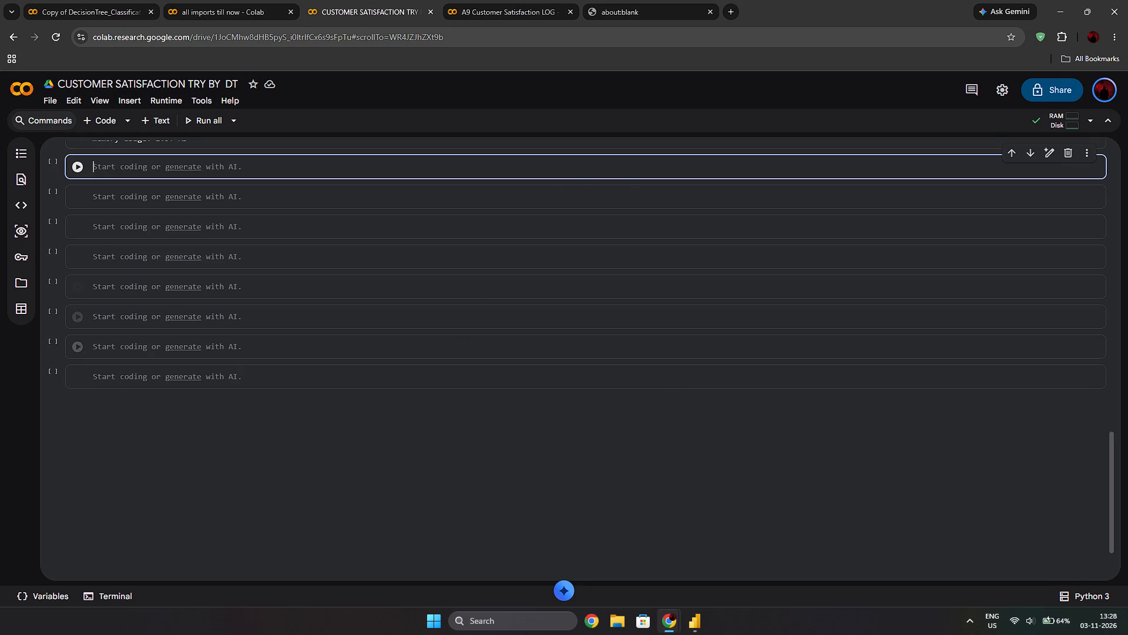
pyautogui.hotkey('alt', 'Tab')
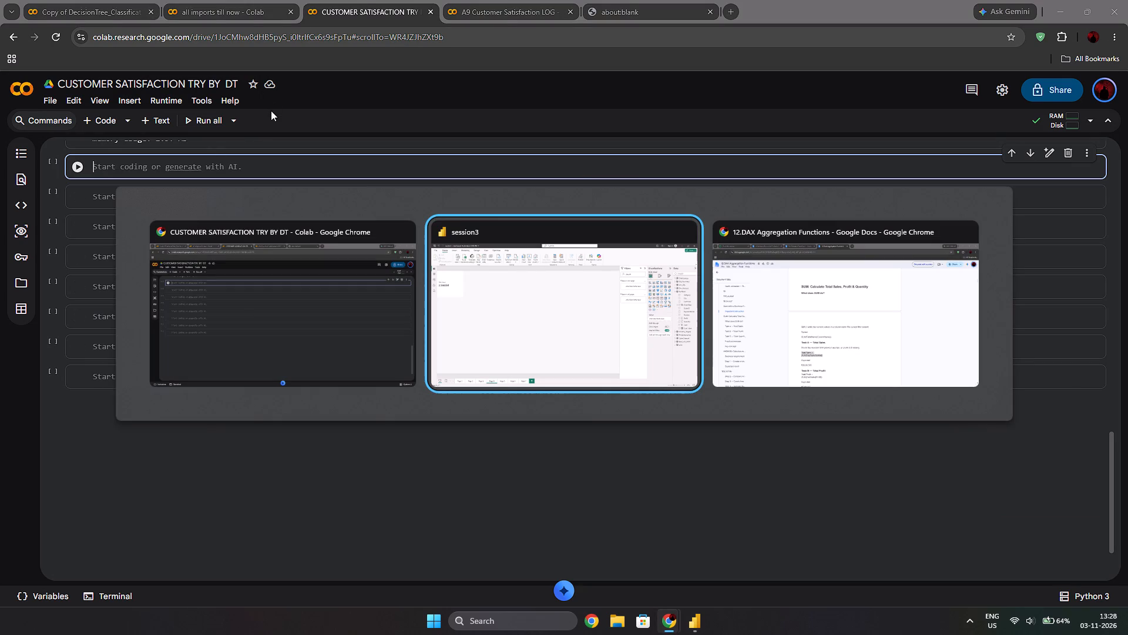
pyautogui.hotkey('alt', 'Tab')
pyautogui.scroll(-1, 415, 526)
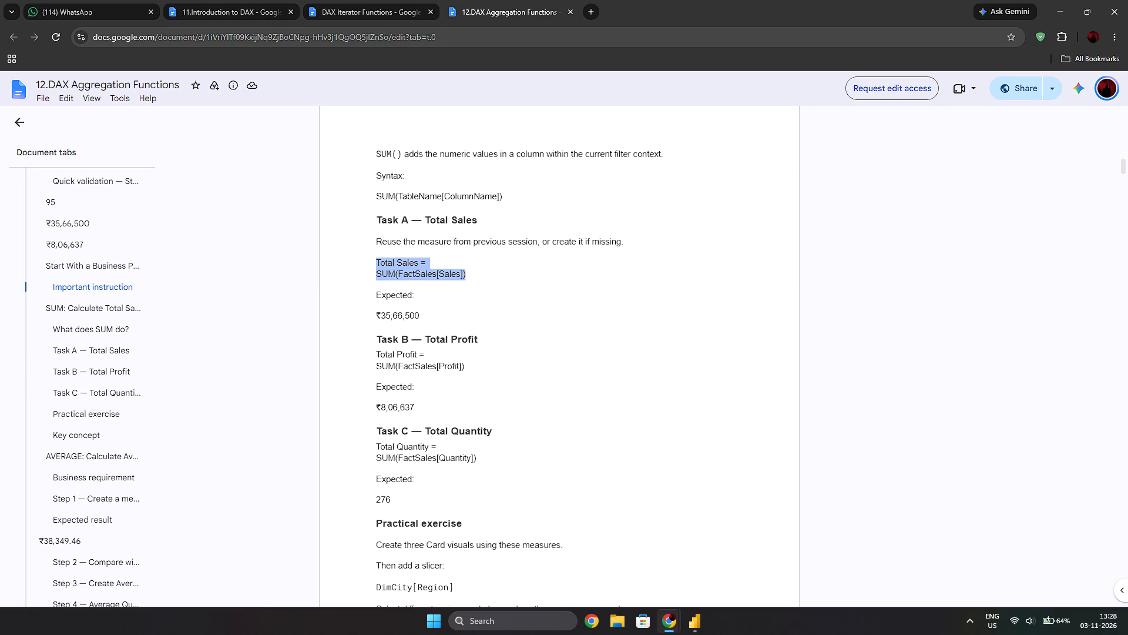
pyautogui.moveTo(491, 352); pyautogui.dragTo(378, 337)
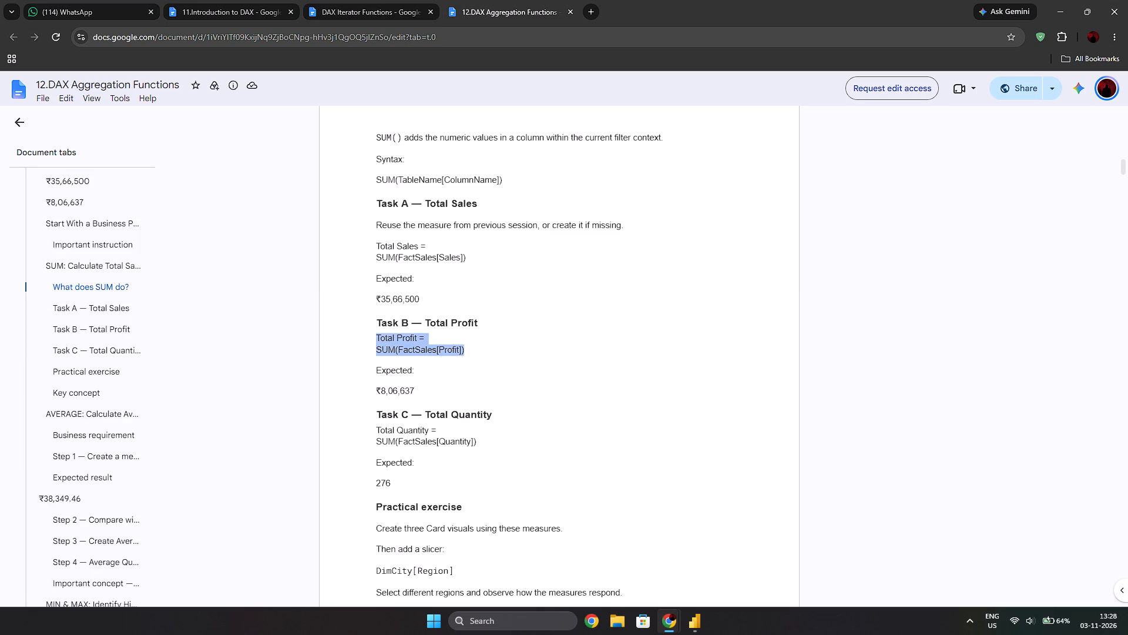
pyautogui.moveTo(378, 337); pyautogui.dragTo(378, 335)
pyautogui.hotkey('ctrl', 'c')
# Switch back to Power BI and create the measure Total Profit = SUM(FactSales[Profit]) in the FactSales table.
pyautogui.hotkey('alt', 'Tab')
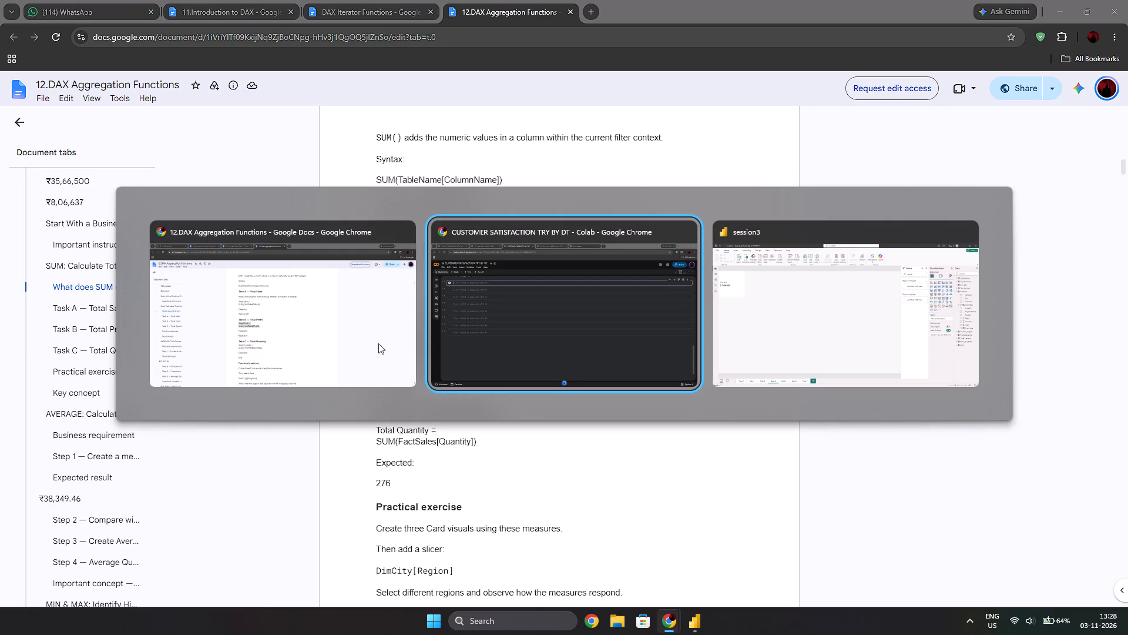
pyautogui.hotkey('alt', 'Tab')
pyautogui.click(434, 212)
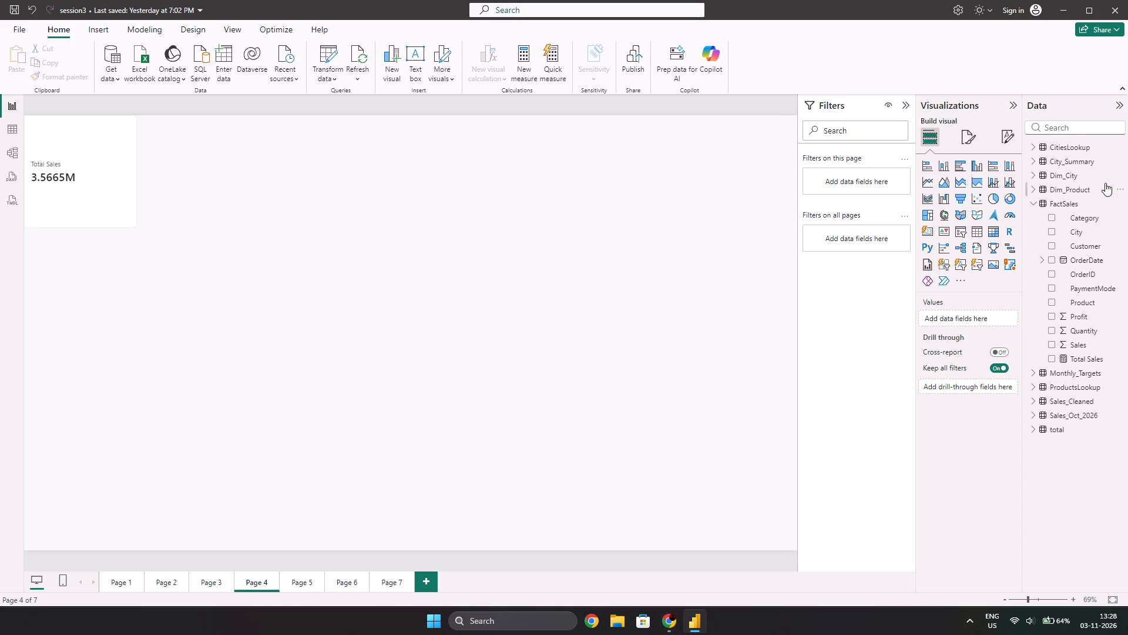
pyautogui.rightClick(1058, 203)
pyautogui.click(1009, 224)
pyautogui.hotkey('ctrl', 'v')
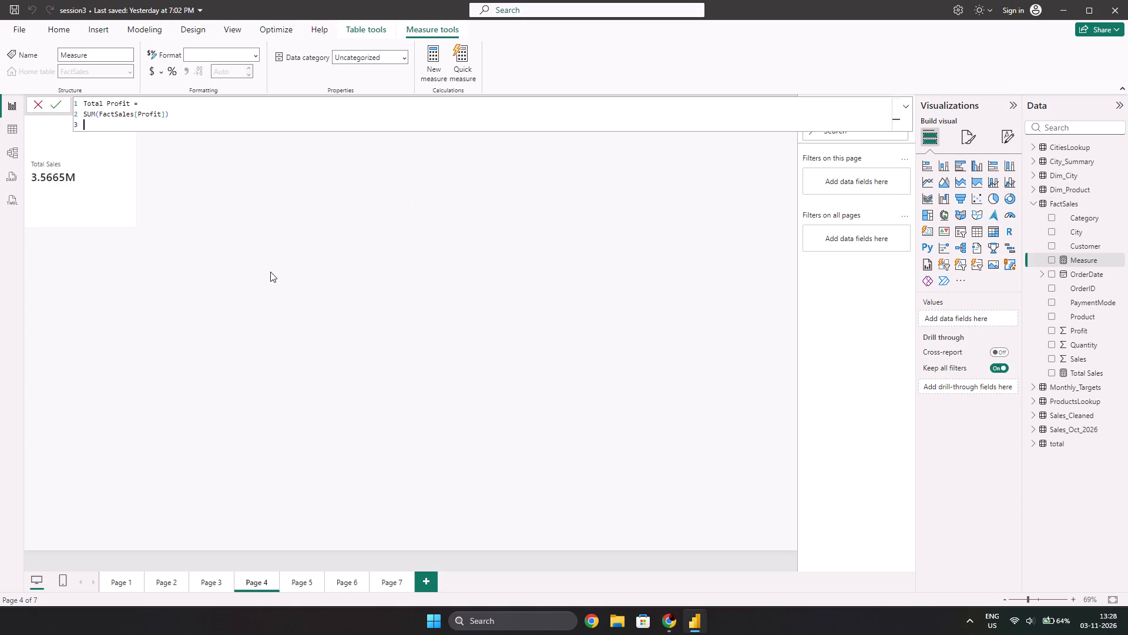
pyautogui.press('Return')
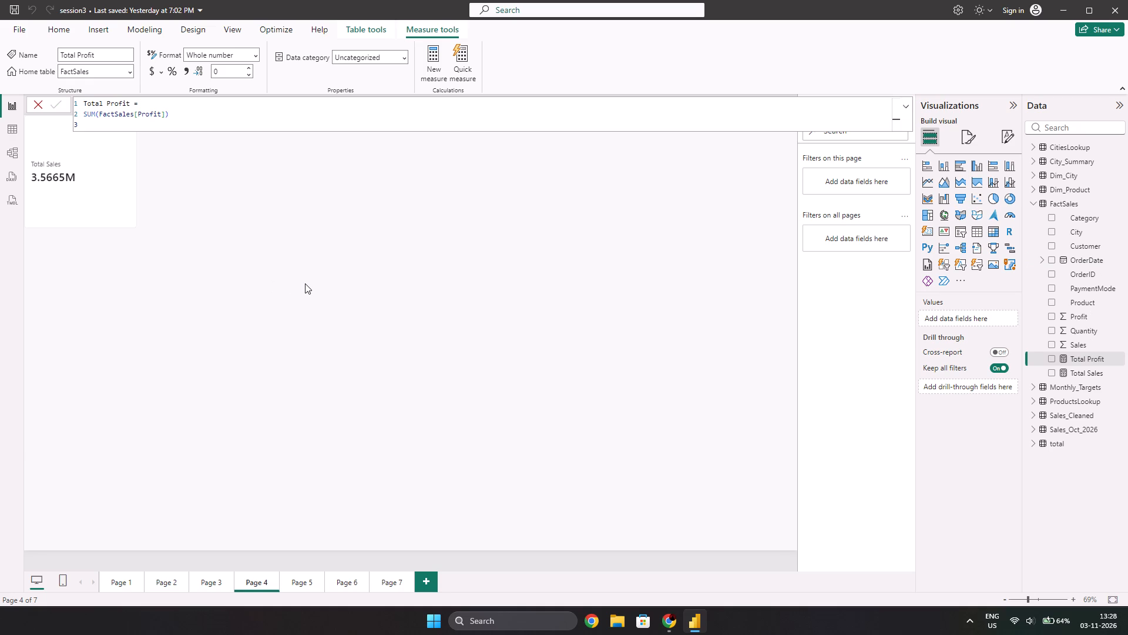
# Add the Total Profit measure to Page 4 as a Card visual below the Total Sales card.
pyautogui.click(1052, 358)
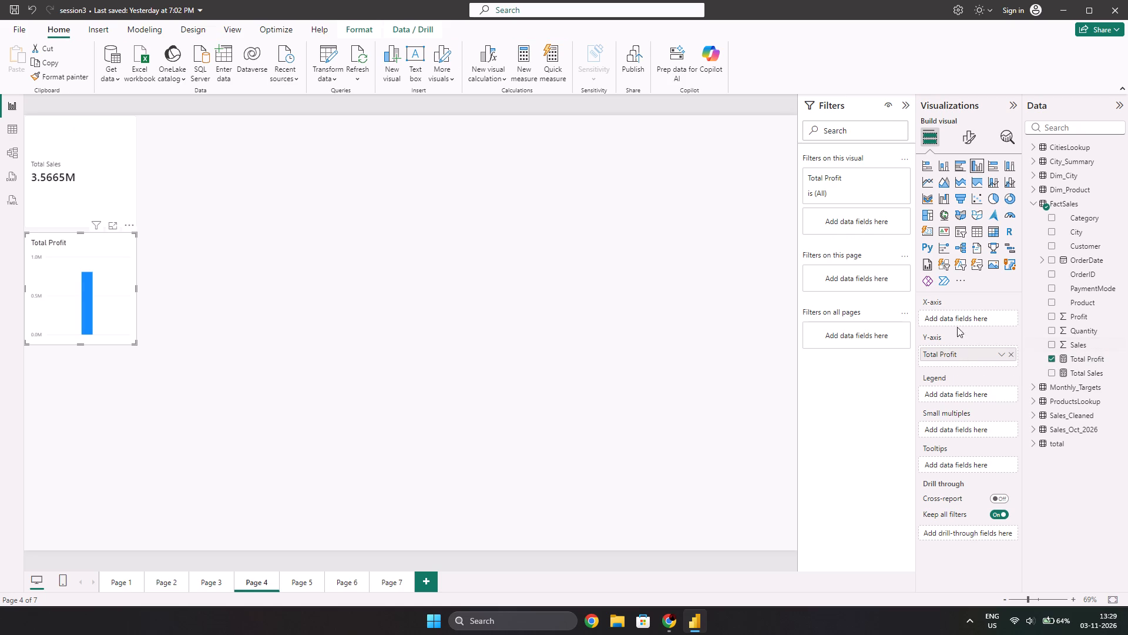
pyautogui.click(928, 226)
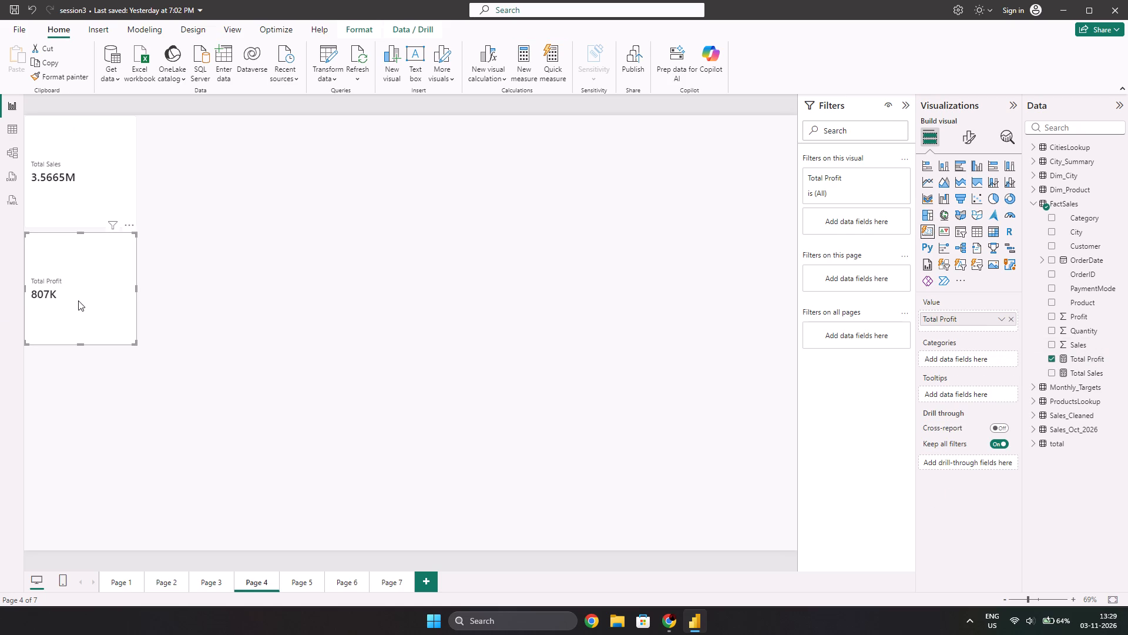
pyautogui.click(401, 222)
# Switch to the DAX Aggregation Functions document in Chrome and copy Task C's formula Total Quantity = SUM(FactSales[Quantity]).
pyautogui.hotkey('alt', 'Tab')
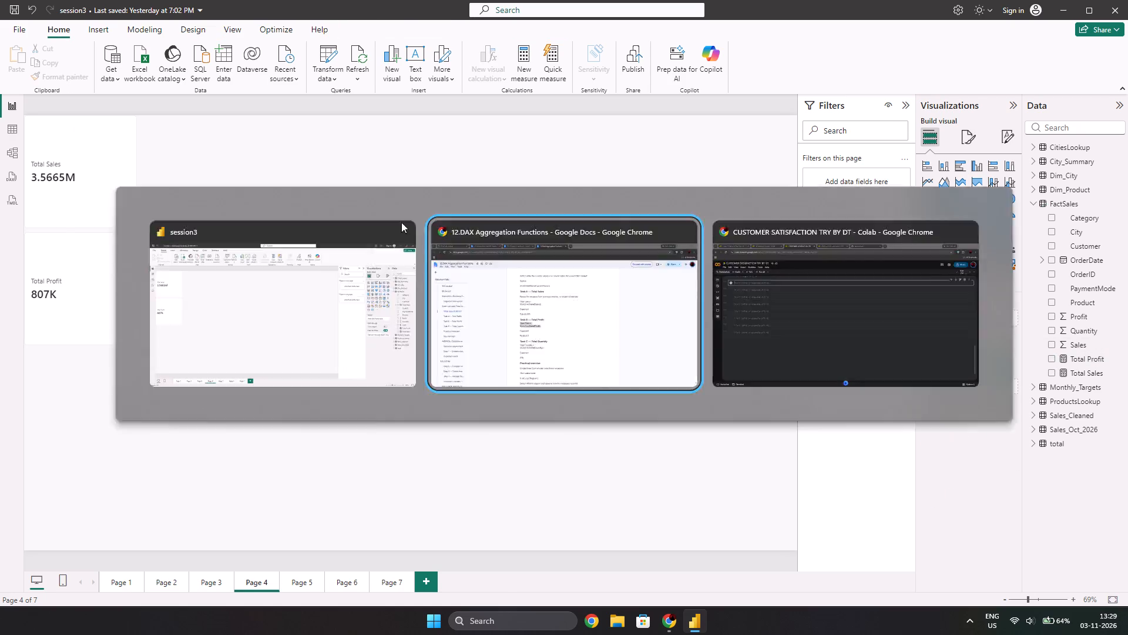
pyautogui.moveTo(475, 444); pyautogui.dragTo(372, 434)
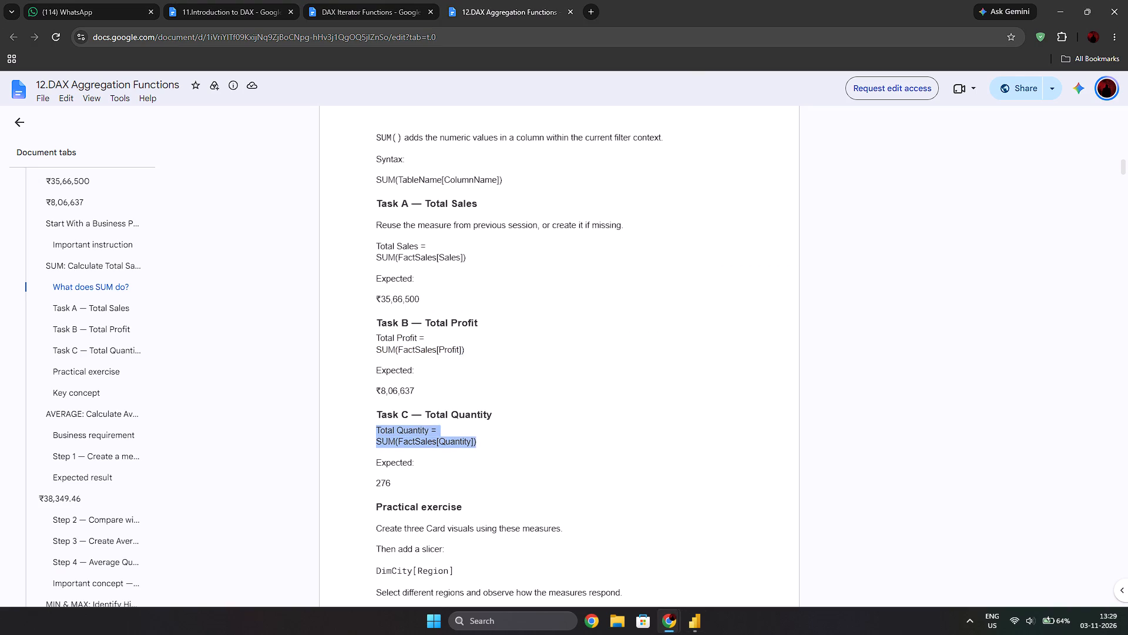
pyautogui.hotkey('ctrl', 'c')
# Switch back to Power BI and create the measure Total Quantity = SUM(FactSales[Quantity]) in the FactSales table.
pyautogui.hotkey('alt', 'Tab')
pyautogui.rightClick(1082, 198)
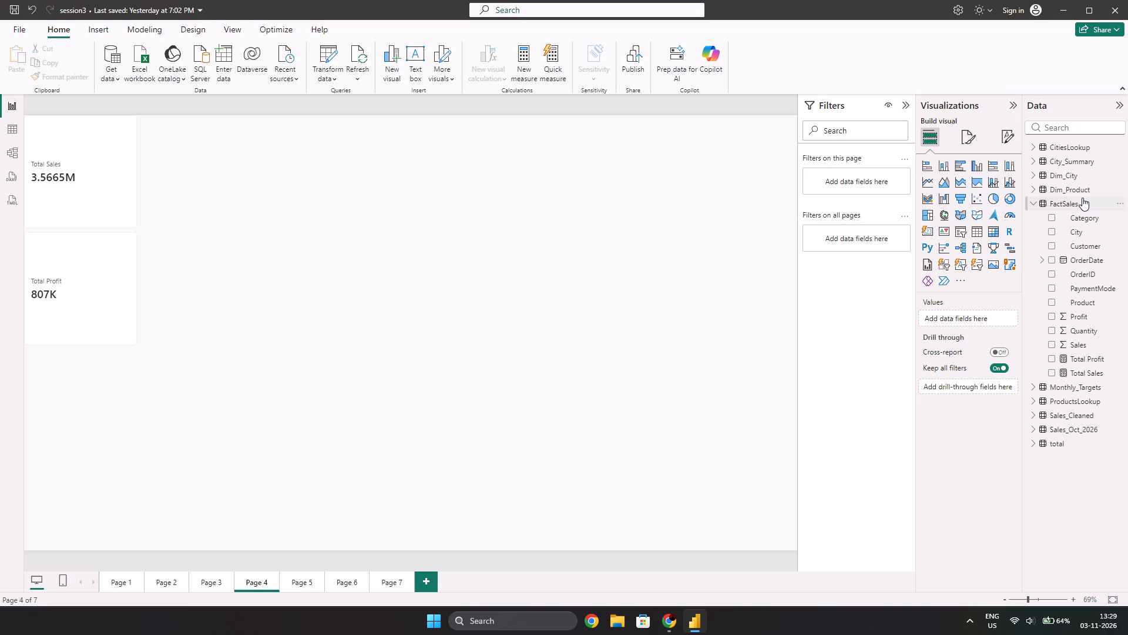
pyautogui.click(1045, 213)
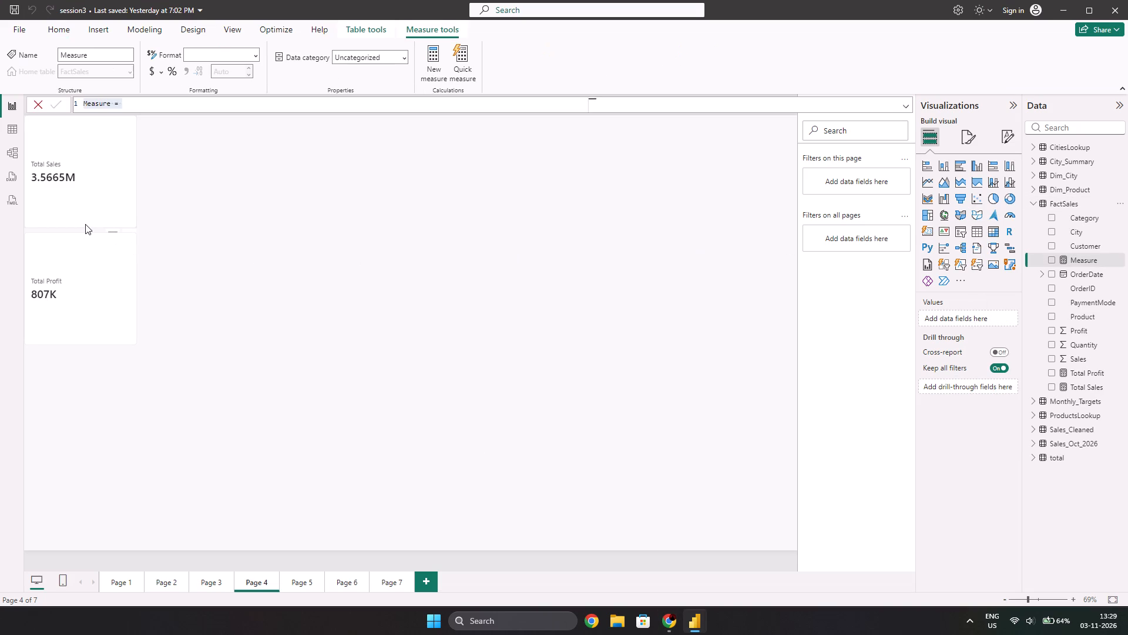
pyautogui.hotkey('ctrl', 'v')
pyautogui.press('Return')
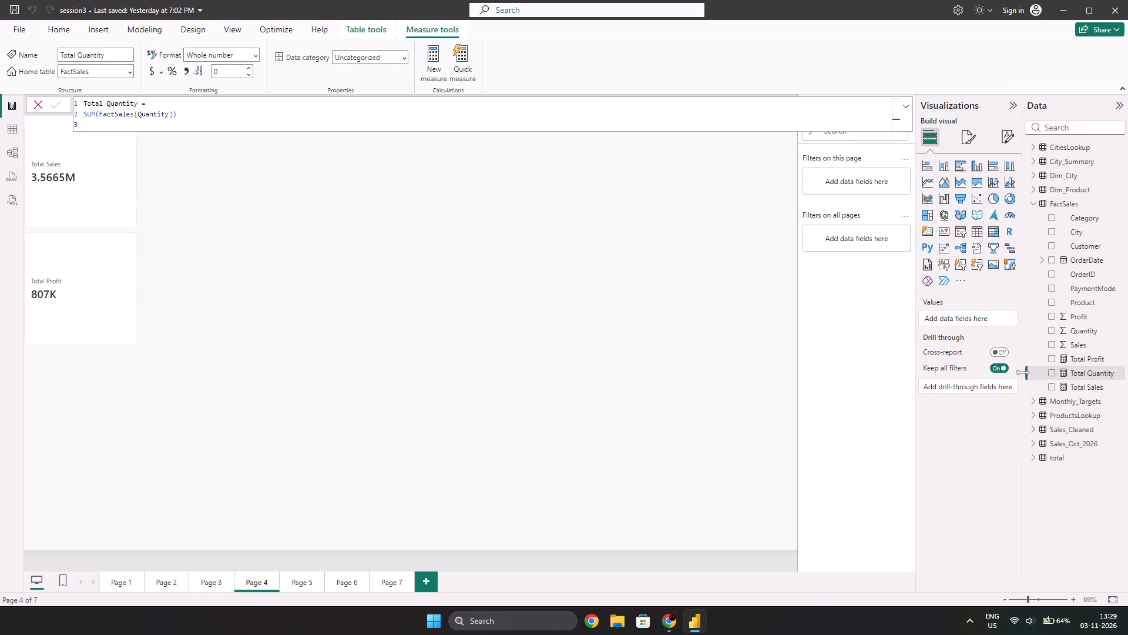
# Add the Total Quantity measure to Page 4 as a Card visual below the Total Profit card.
pyautogui.click(1049, 376)
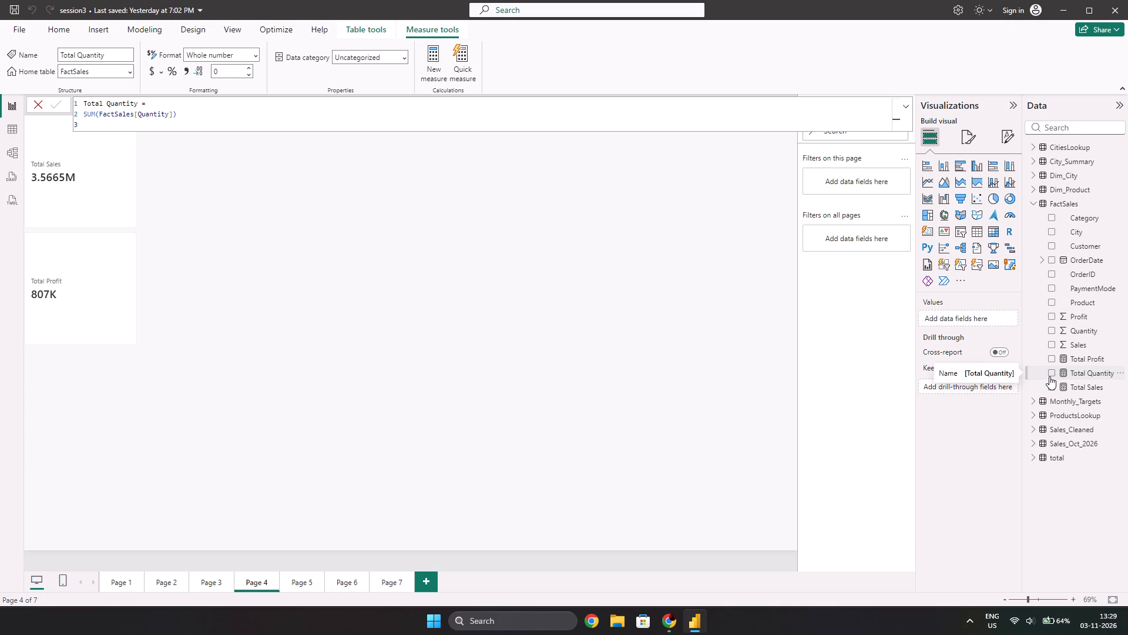
pyautogui.click(1049, 372)
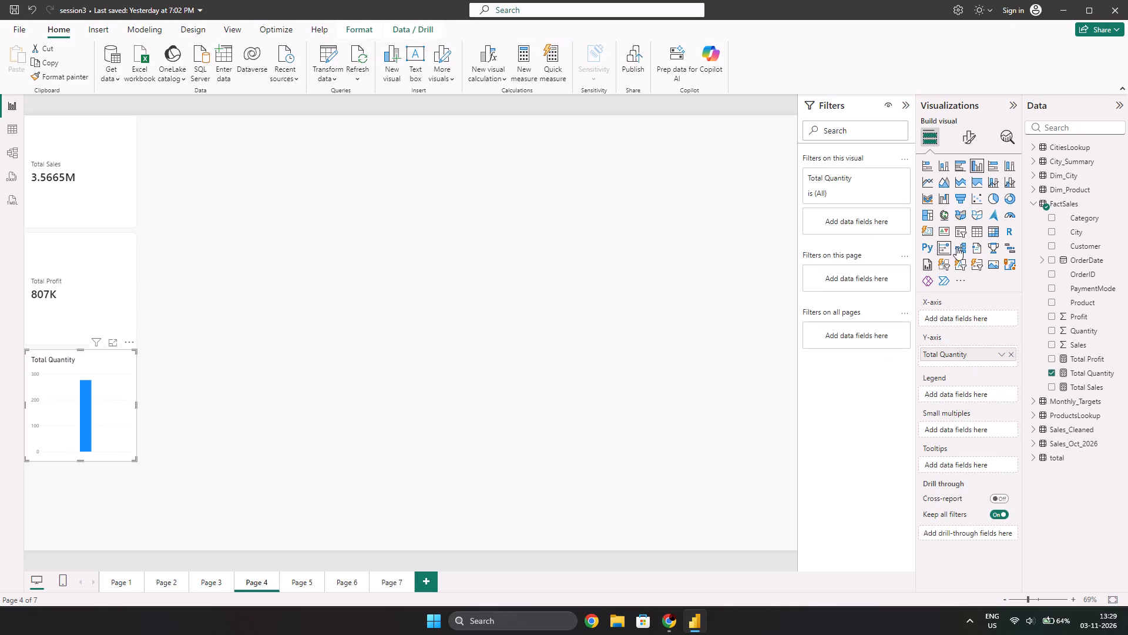
pyautogui.click(922, 228)
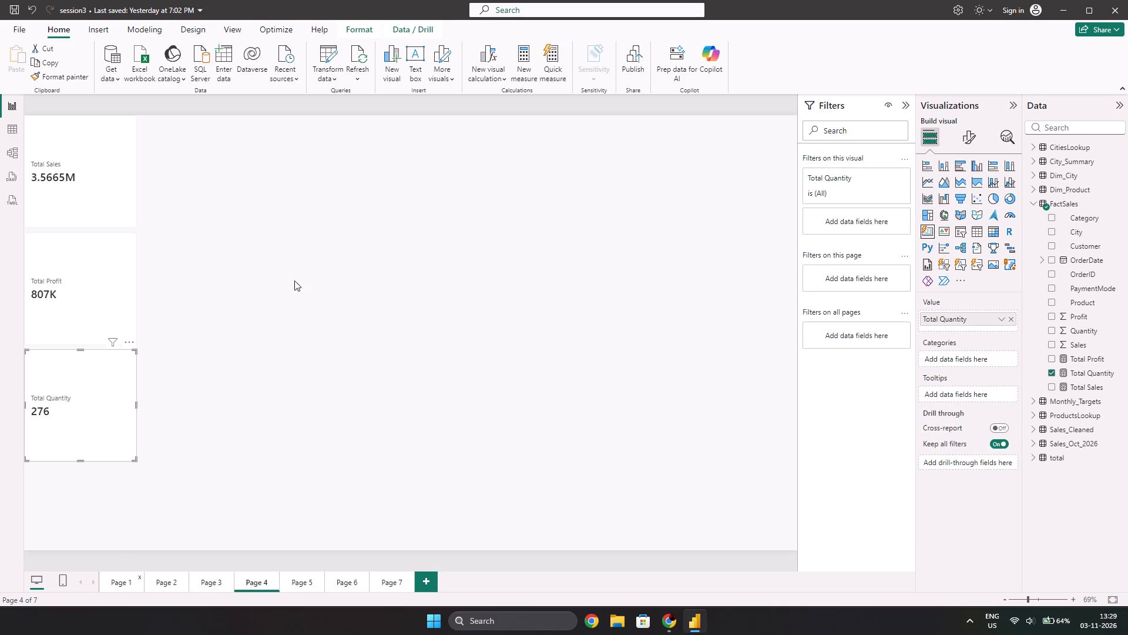
# Switch to the DAX Aggregation Functions document in Chrome and copy the AVERAGE section's Step 1 formula Average Sales = AVERAGE(FactSales[Sales]).
pyautogui.hotkey('alt', 'Tab')
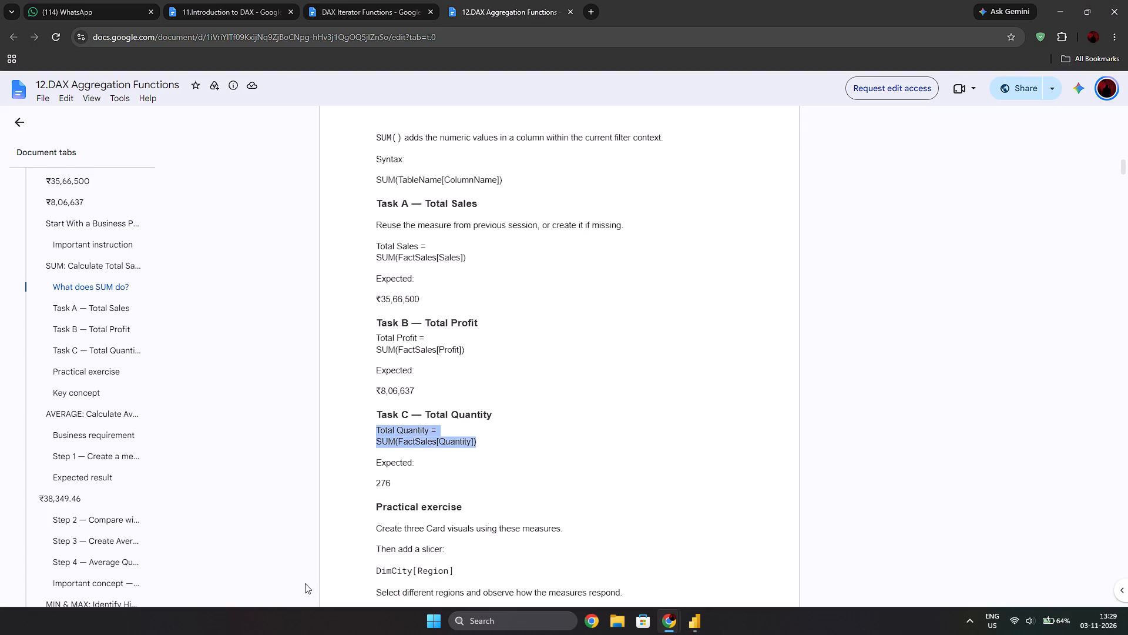
pyautogui.scroll(-1, 482, 474)
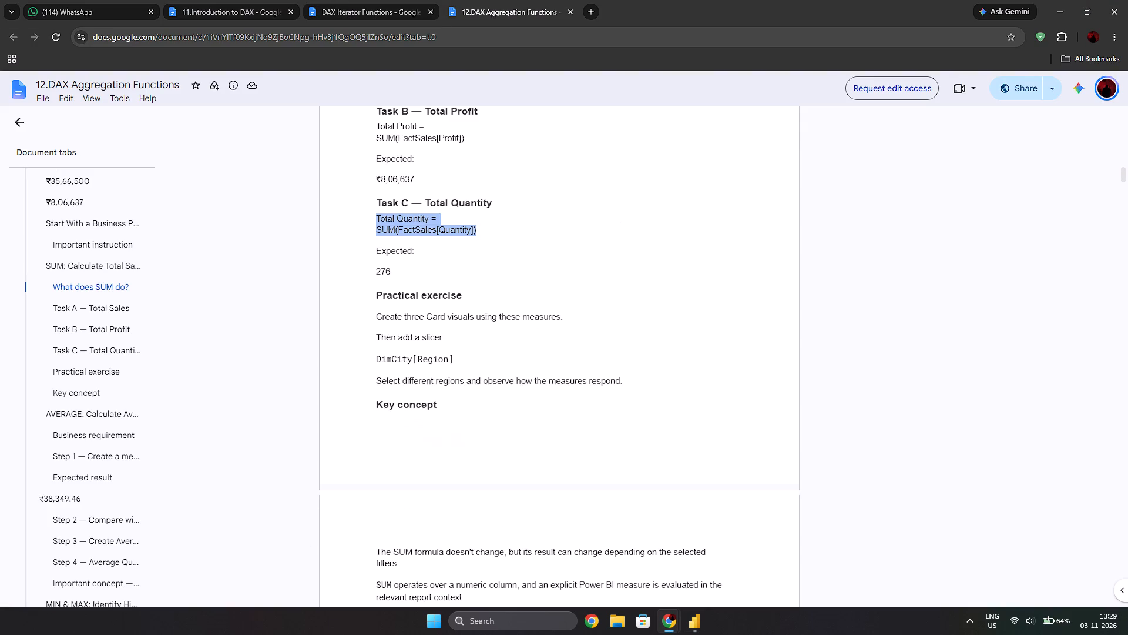
pyautogui.scroll(-1, 469, 397)
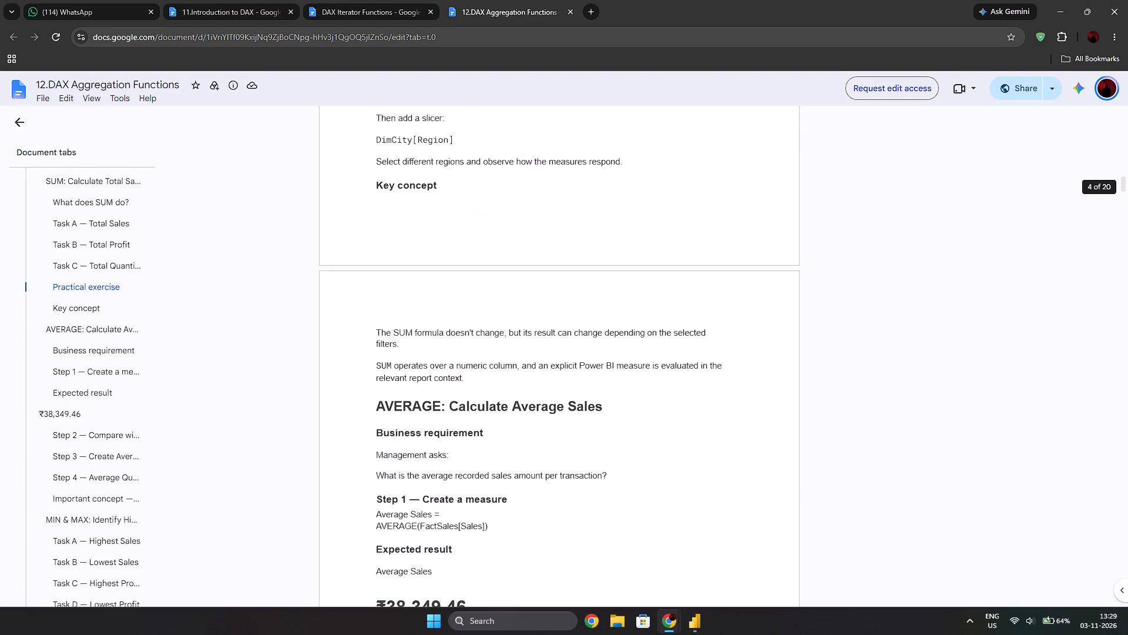
pyautogui.scroll(-1, 469, 377)
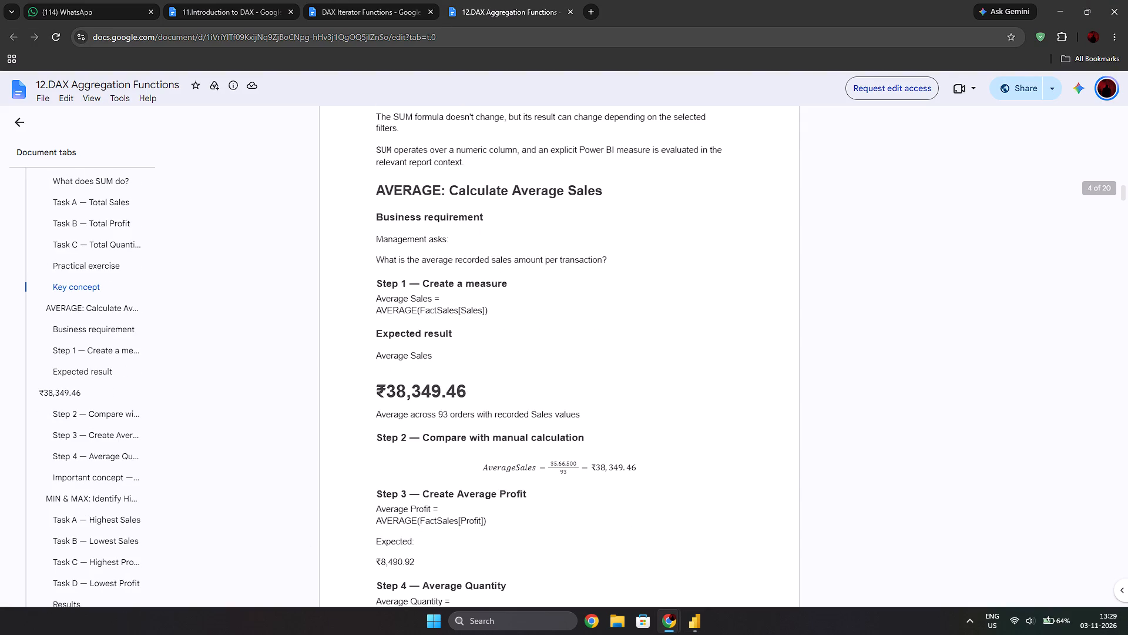
pyautogui.moveTo(504, 316); pyautogui.dragTo(373, 299)
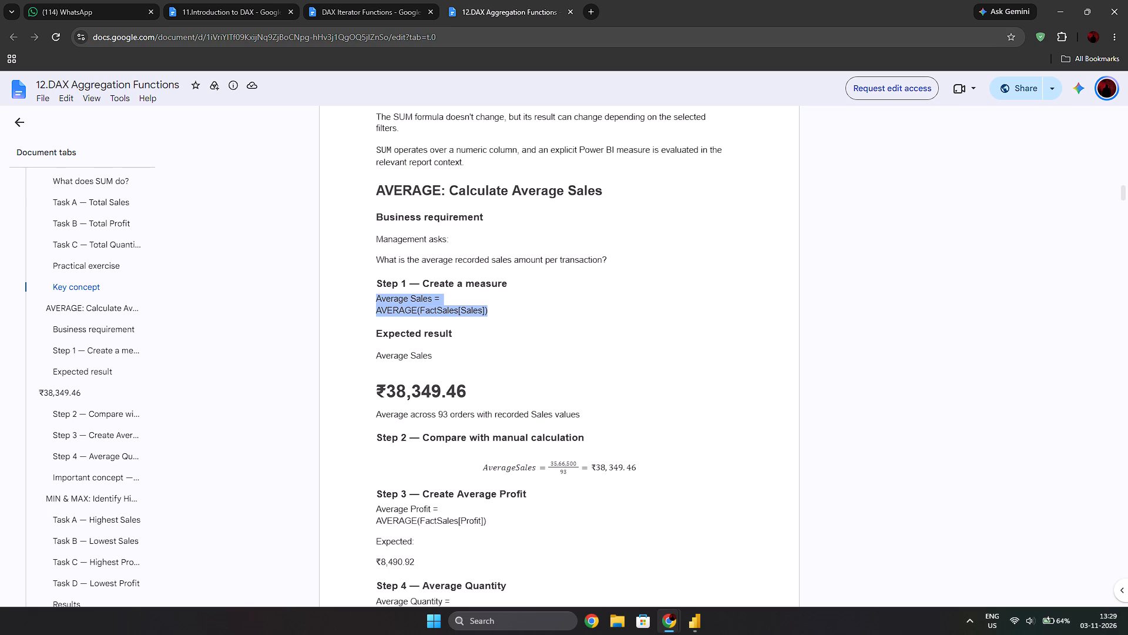
pyautogui.hotkey('ctrl', 'c')
# Switch back to Power BI and create the measure Average Sales = AVERAGE(FactSales[Sales]) in the FactSales table.
pyautogui.hotkey('alt', 'Tab')
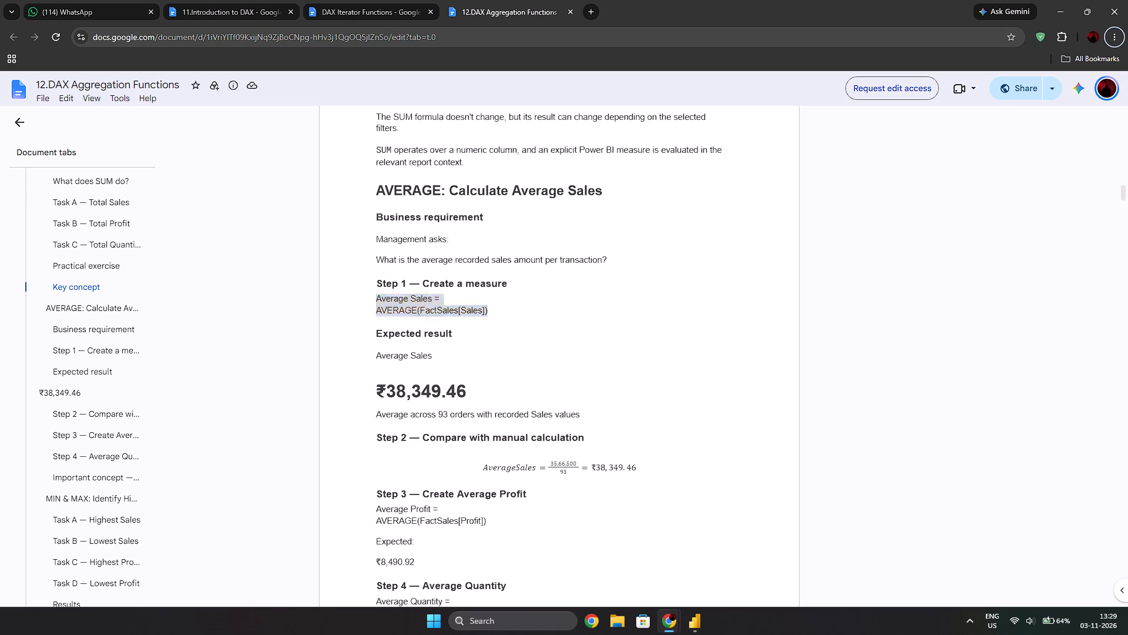
pyautogui.click(492, 297)
pyautogui.moveTo(494, 297); pyautogui.dragTo(506, 297)
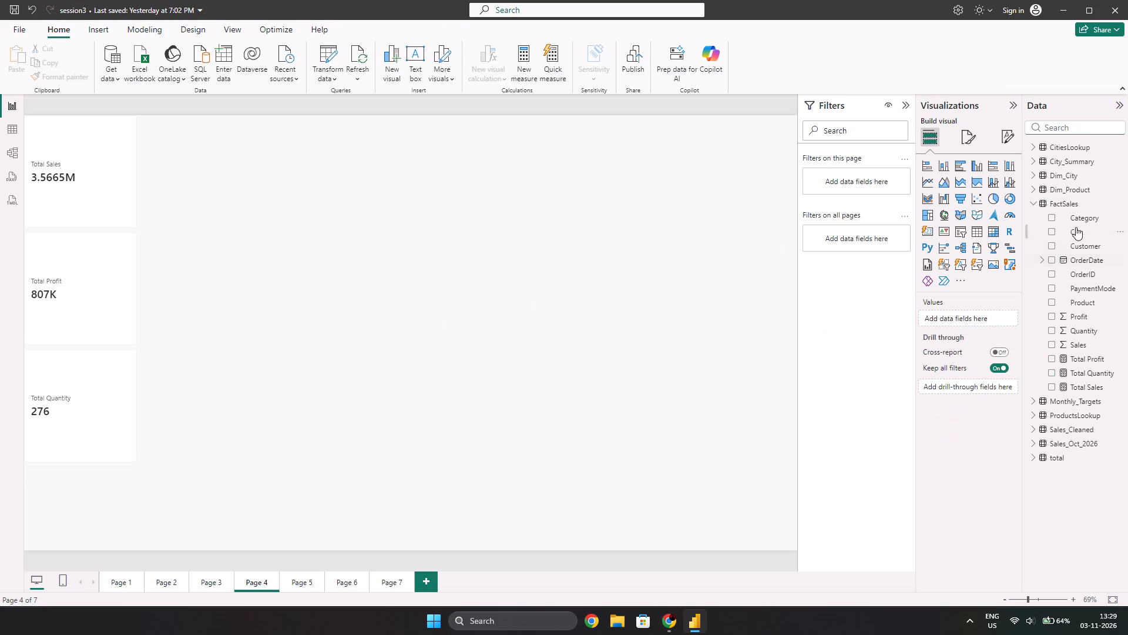
pyautogui.rightClick(1090, 205)
pyautogui.click(1031, 229)
pyautogui.hotkey('ctrl', 'v')
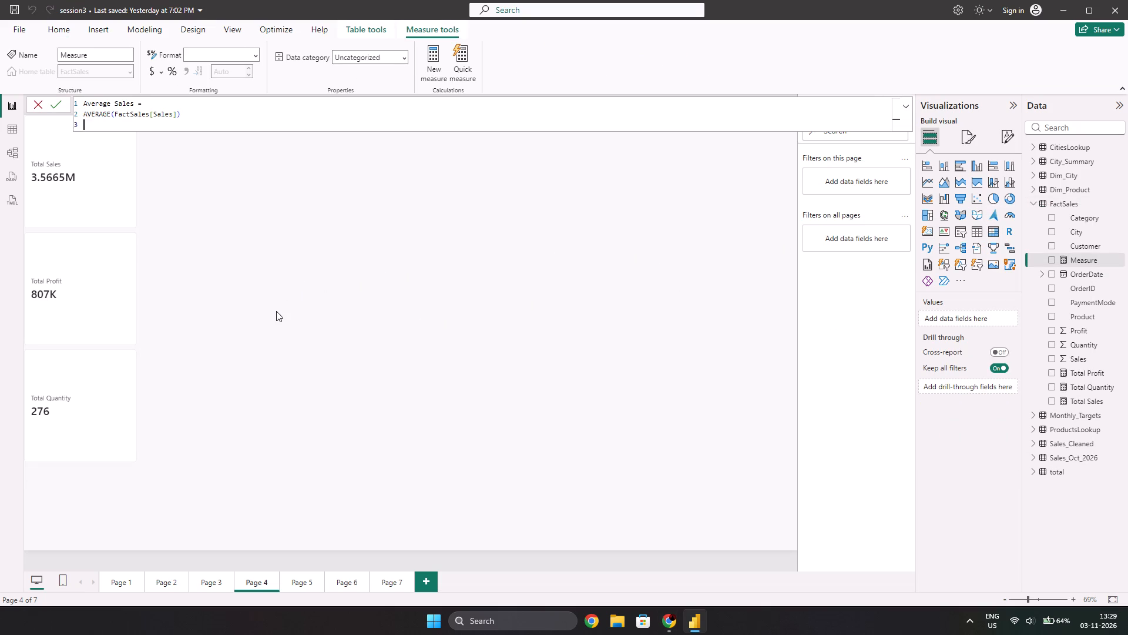
pyautogui.press('Return')
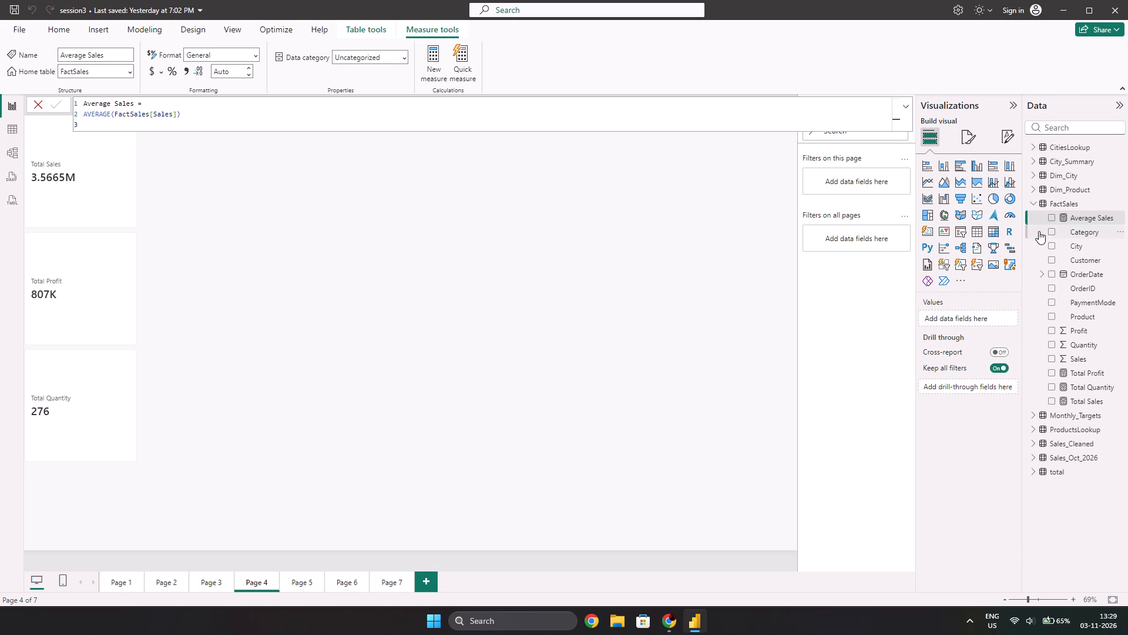
# Add the Average Sales measure to Page 4 as a Card visual beside the Total Sales card.
pyautogui.click(1055, 217)
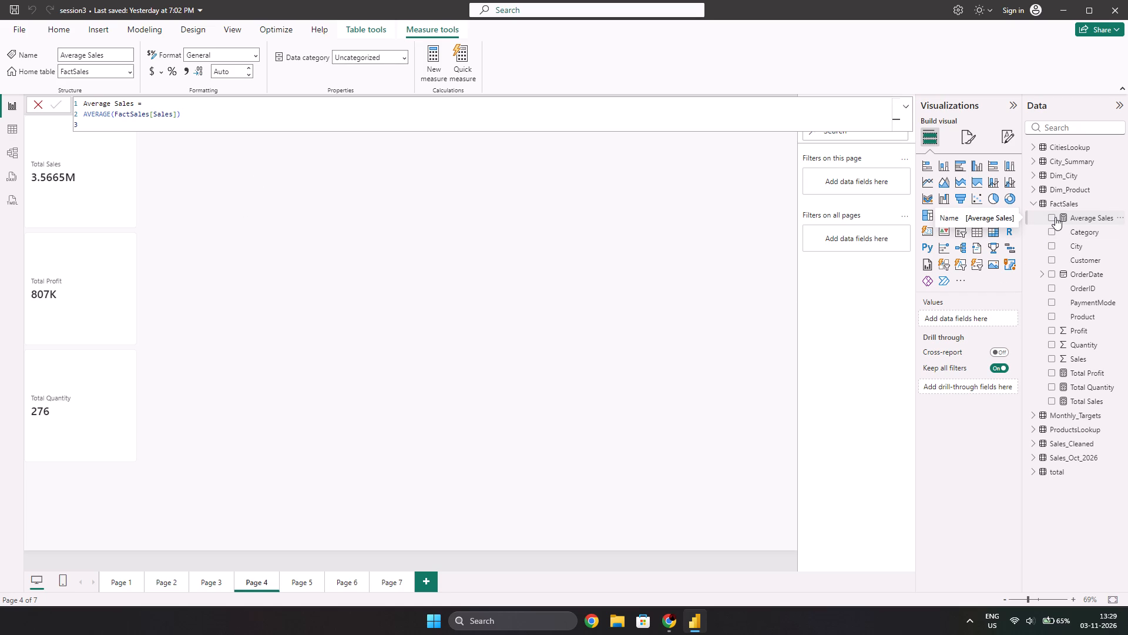
pyautogui.click(1052, 217)
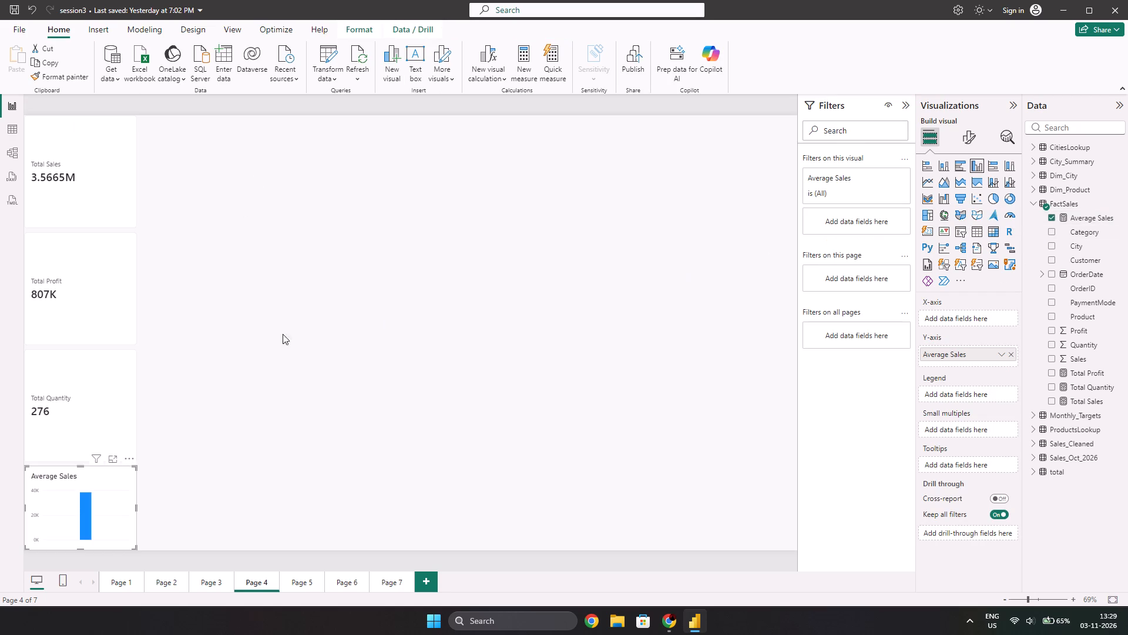
pyautogui.moveTo(80, 494); pyautogui.dragTo(258, 151)
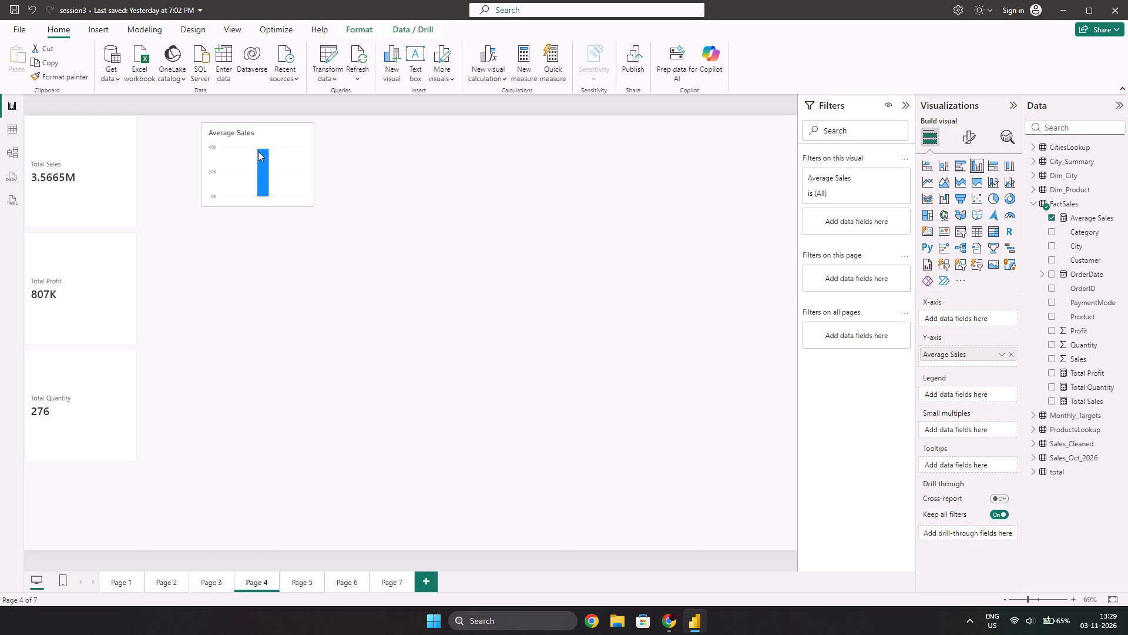
pyautogui.moveTo(258, 151); pyautogui.dragTo(198, 147)
pyautogui.click(926, 237)
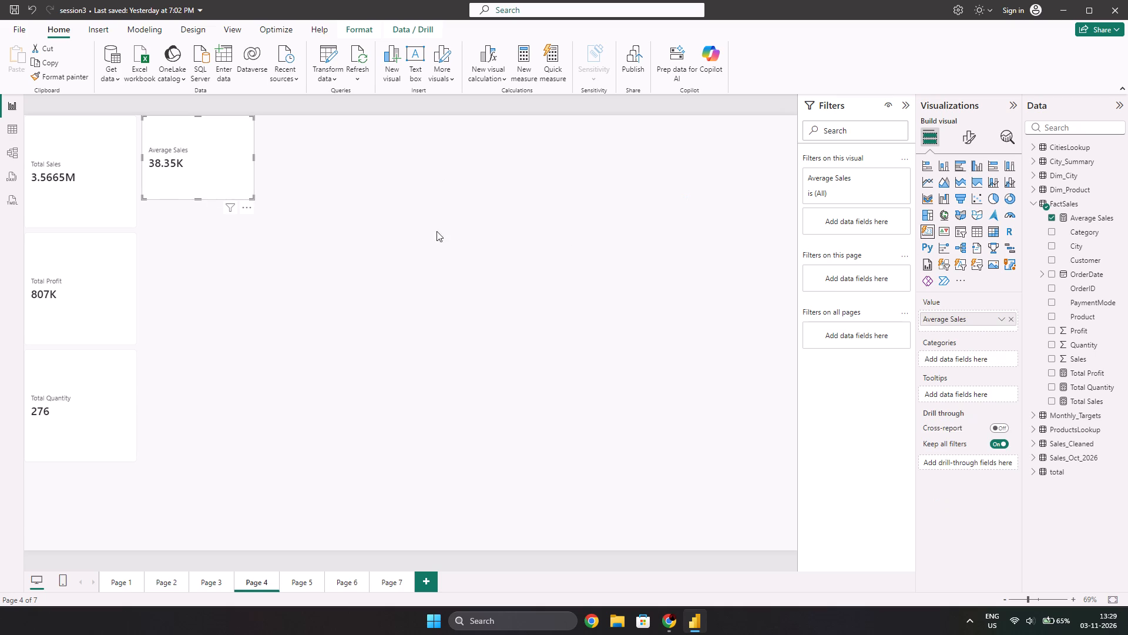
# Resize the Average Sales card to match the Total Sales card and place it flush beside that card.
pyautogui.moveTo(251, 196); pyautogui.dragTo(260, 212)
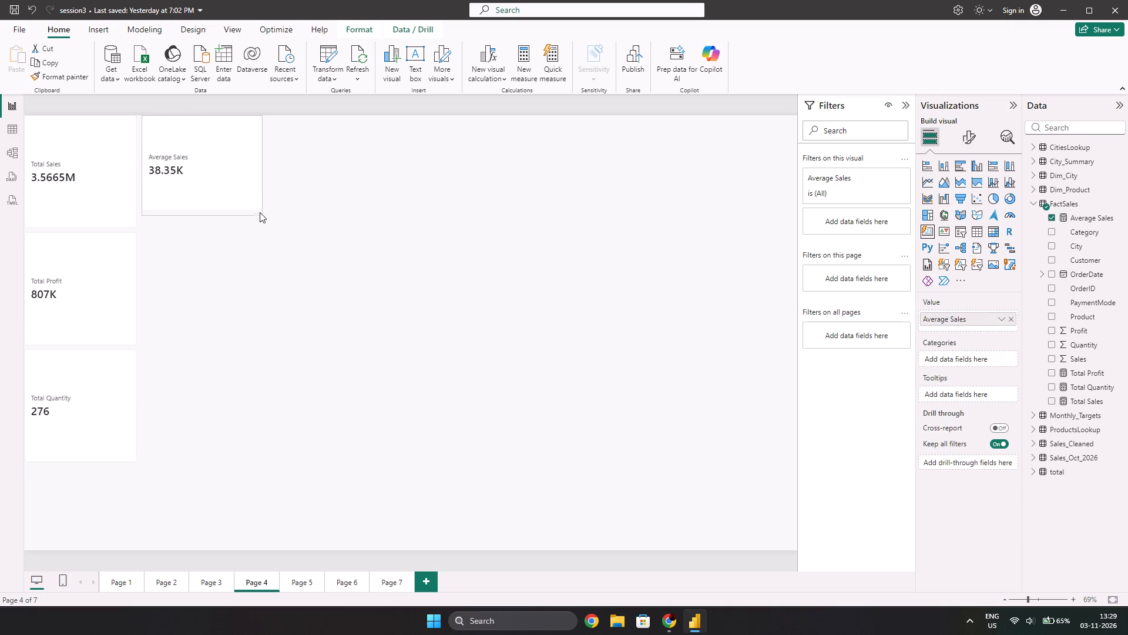
pyautogui.moveTo(260, 212); pyautogui.dragTo(264, 227)
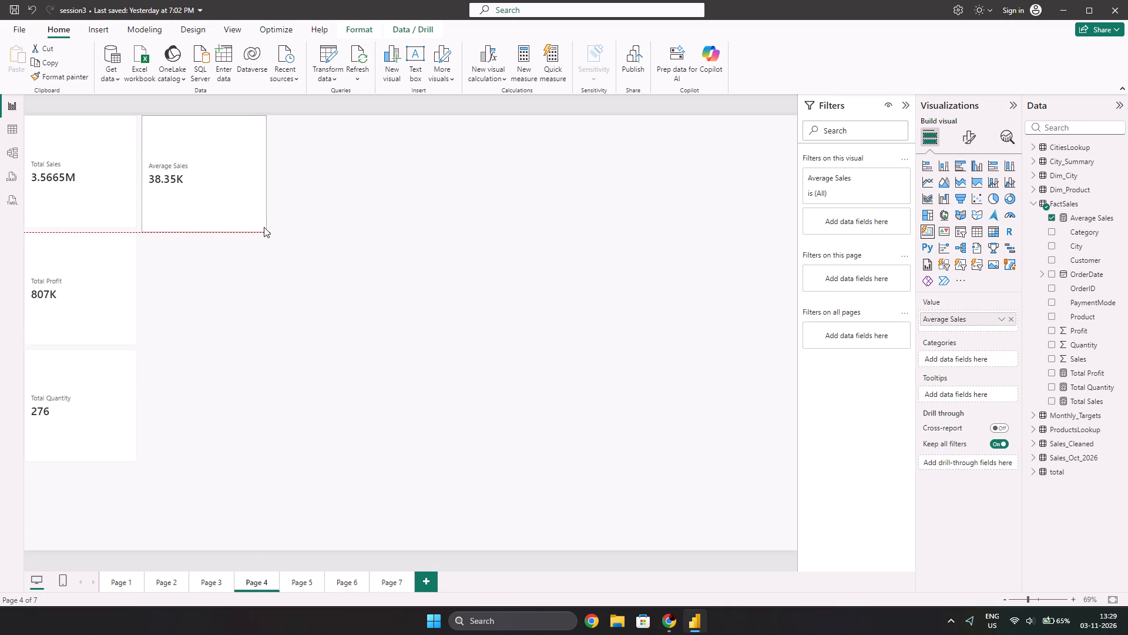
pyautogui.moveTo(264, 227); pyautogui.dragTo(266, 225)
pyautogui.moveTo(229, 186); pyautogui.dragTo(99, 186)
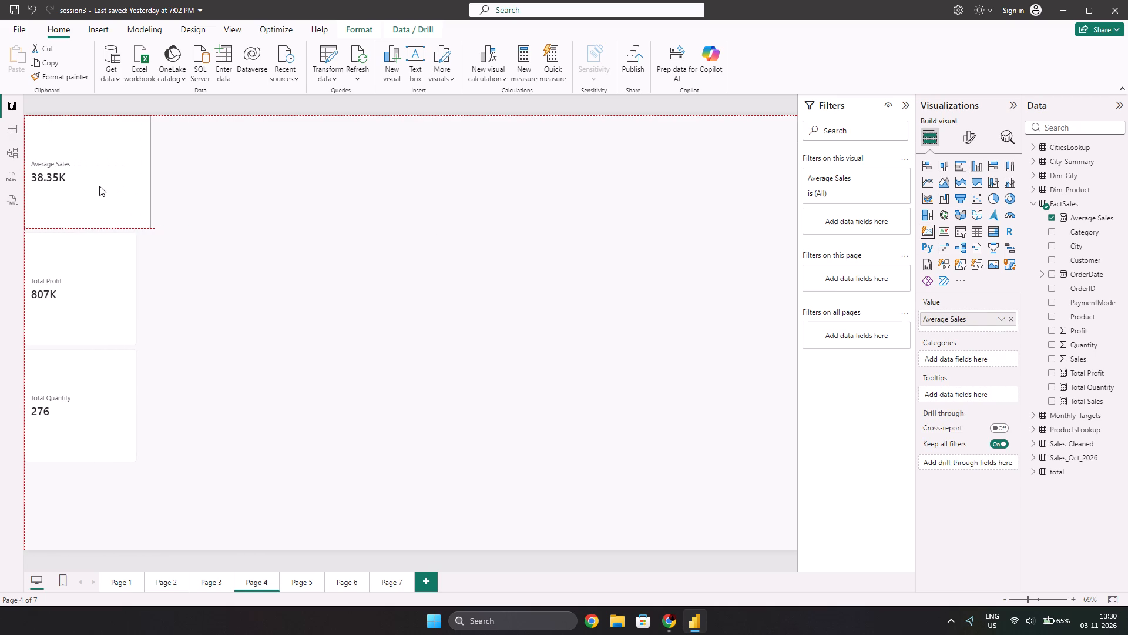
pyautogui.moveTo(99, 186); pyautogui.dragTo(85, 186)
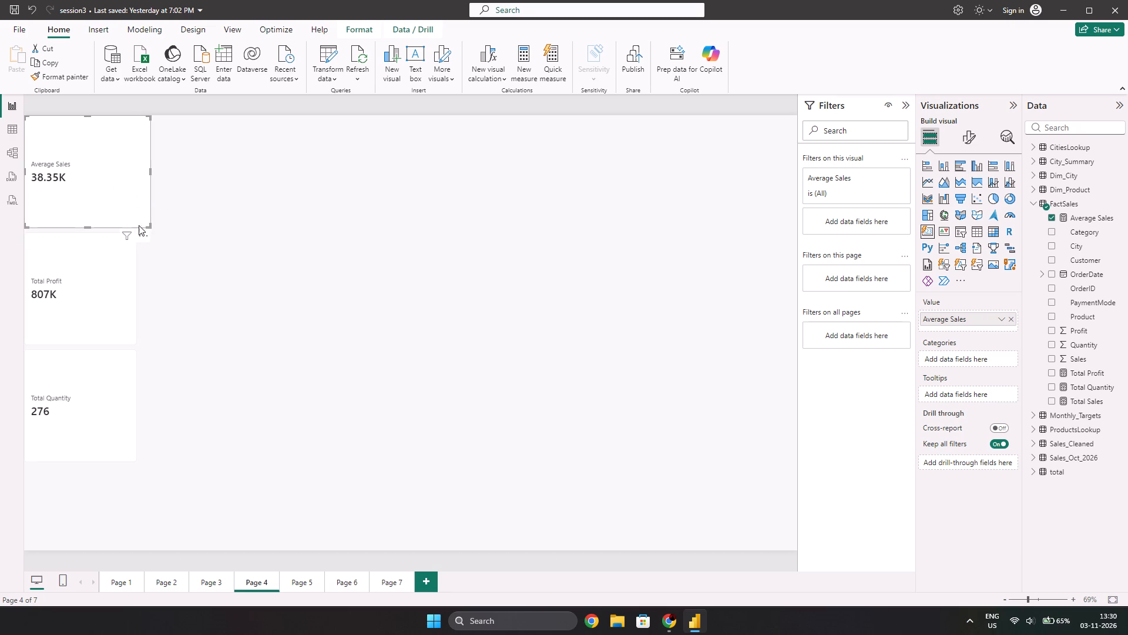
pyautogui.moveTo(149, 225); pyautogui.dragTo(135, 225)
pyautogui.moveTo(108, 180); pyautogui.dragTo(229, 172)
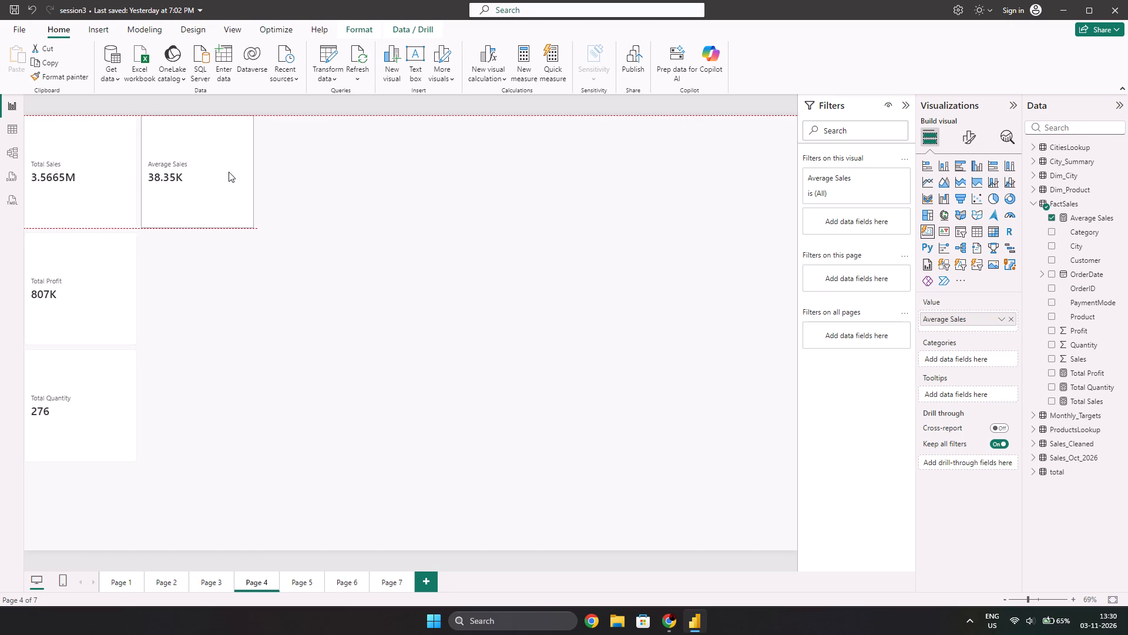
pyautogui.moveTo(229, 172); pyautogui.dragTo(223, 172)
# Move the Total Profit and Total Quantity cards up to close the gaps beneath the Total Sales card.
pyautogui.moveTo(98, 285); pyautogui.dragTo(99, 278)
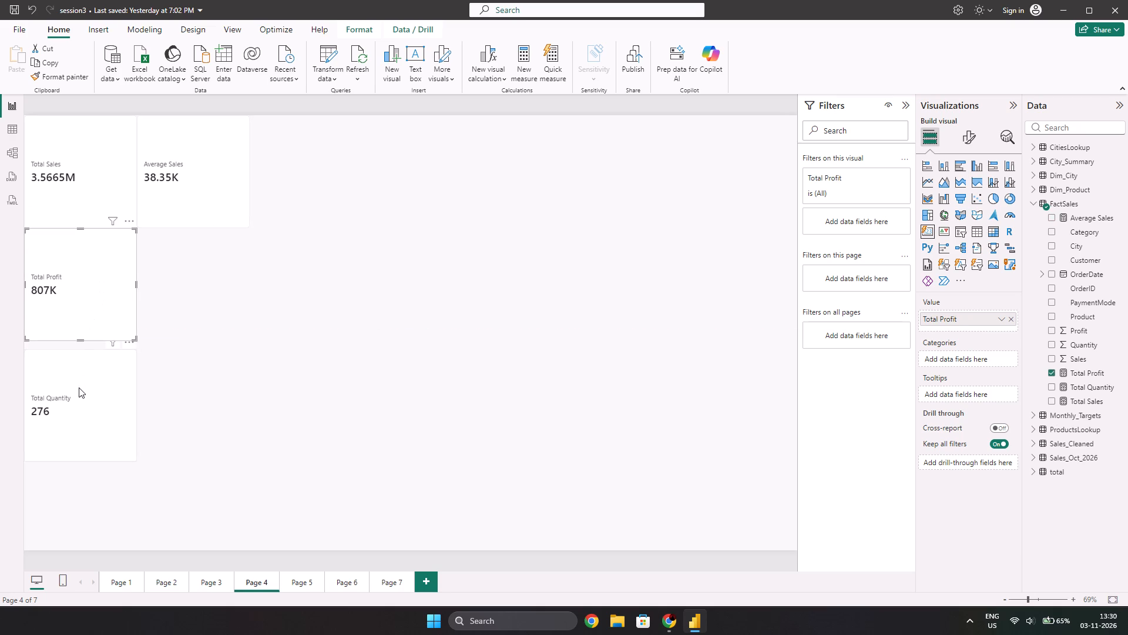
pyautogui.moveTo(79, 387); pyautogui.dragTo(80, 377)
pyautogui.moveTo(256, 322); pyautogui.dragTo(260, 334)
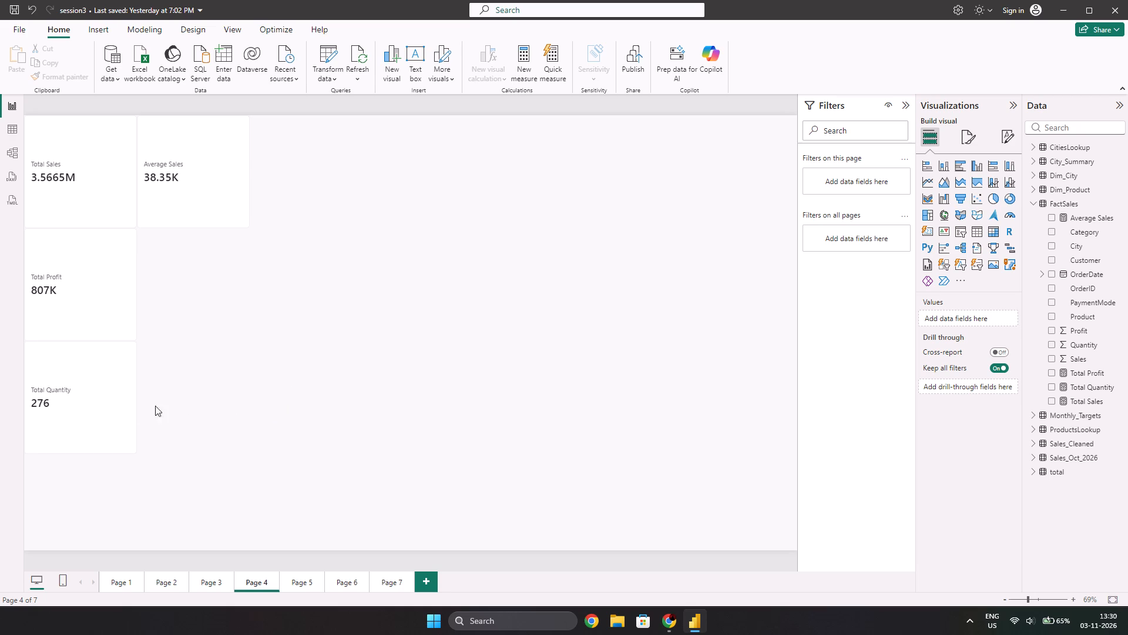
pyautogui.doubleClick(405, 307)
# Switch to the DAX Aggregation Functions document in Chrome and copy Step 3's formula Average Profit = AVERAGE(FactSales[Profit]).
pyautogui.hotkey('alt', 'Tab')
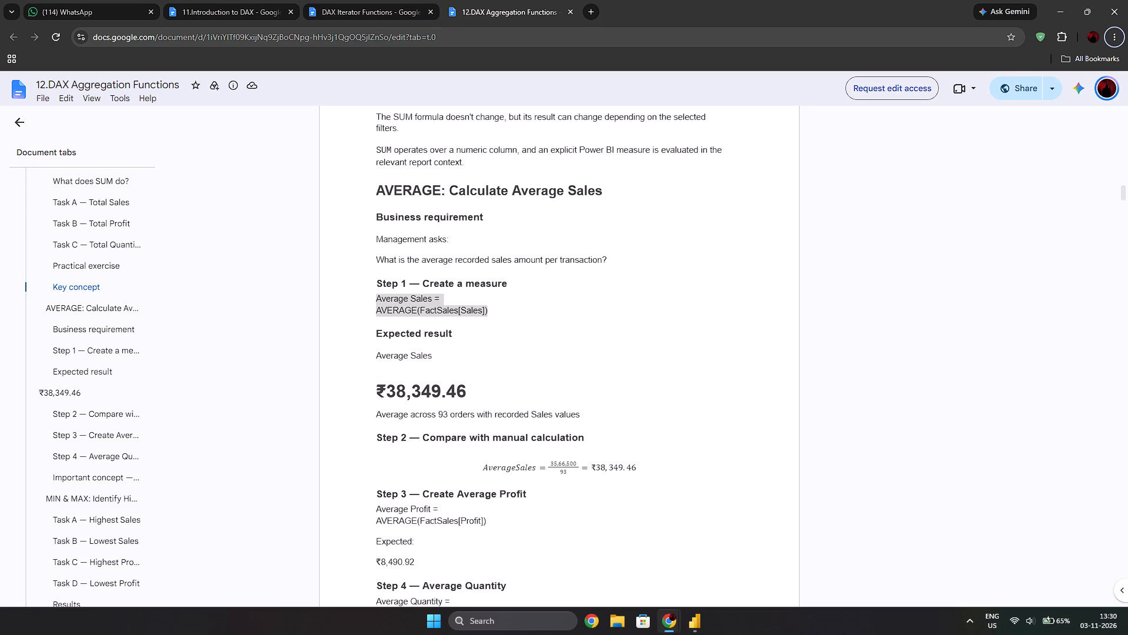
pyautogui.scroll(-1, 479, 412)
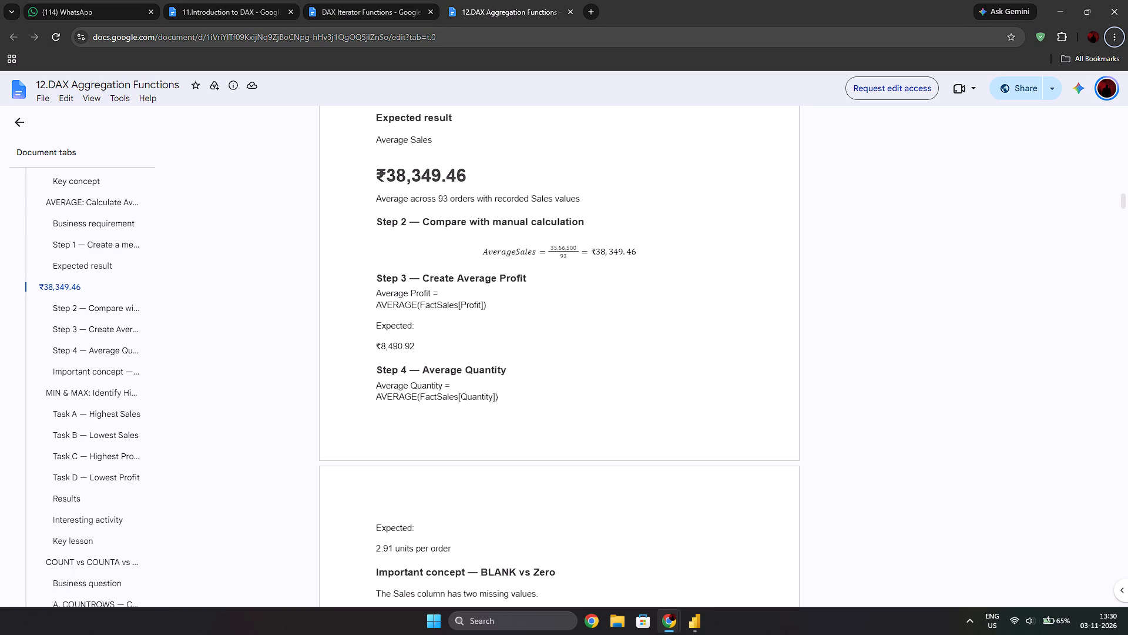
pyautogui.moveTo(494, 312); pyautogui.dragTo(361, 297)
pyautogui.click(479, 311)
pyautogui.moveTo(482, 311); pyautogui.dragTo(377, 293)
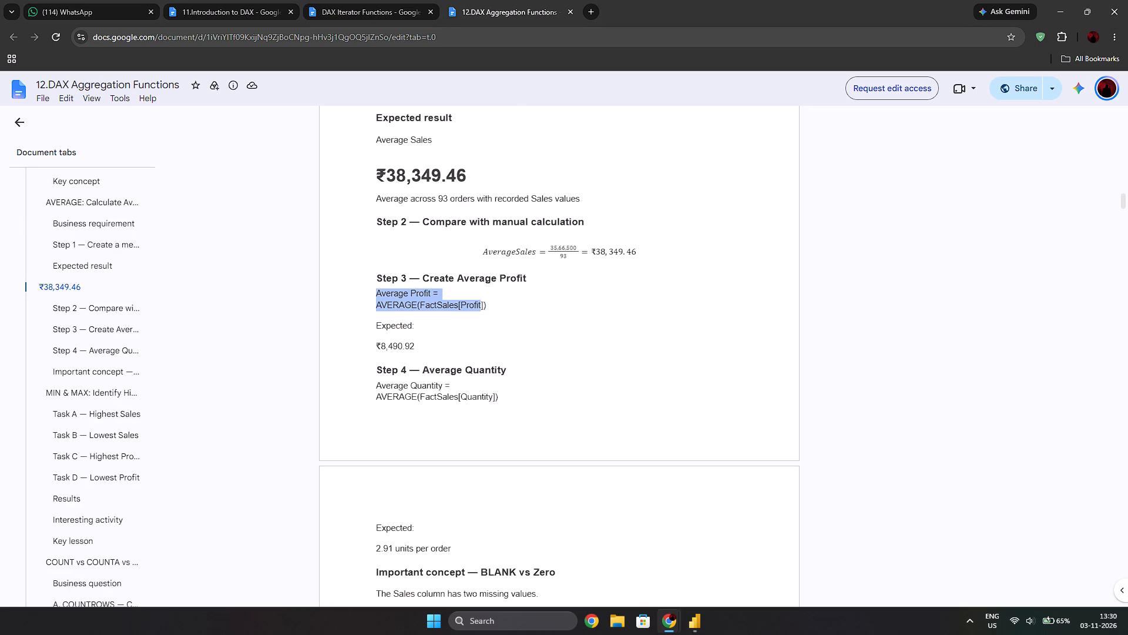
pyautogui.click(490, 313)
pyautogui.moveTo(490, 308); pyautogui.dragTo(371, 291)
pyautogui.hotkey('ctrl', 'c')
# Switch back to Power BI and create the measure Average Profit = AVERAGE(FactSales[Profit]) in the FactSales table.
pyautogui.hotkey('alt', 'Tab')
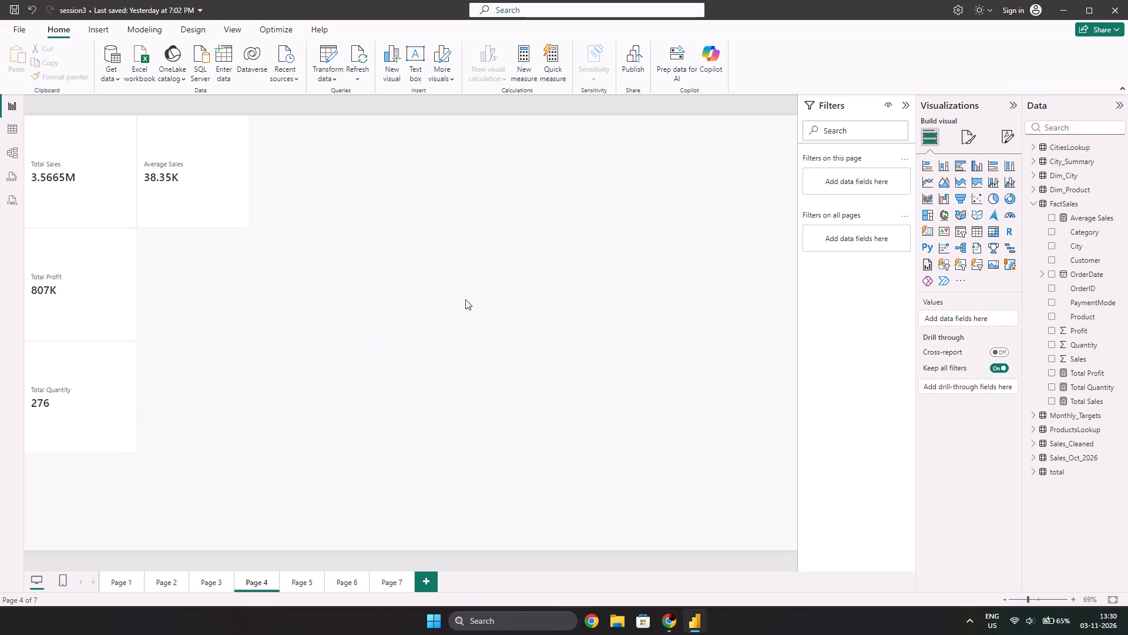
pyautogui.rightClick(1062, 204)
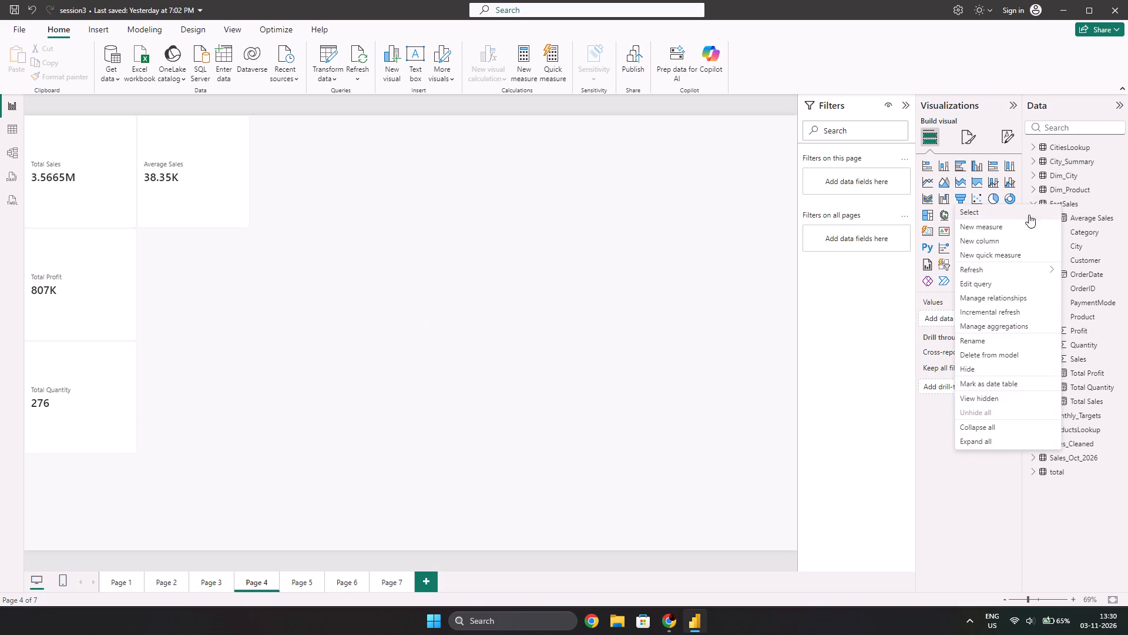
pyautogui.click(1008, 231)
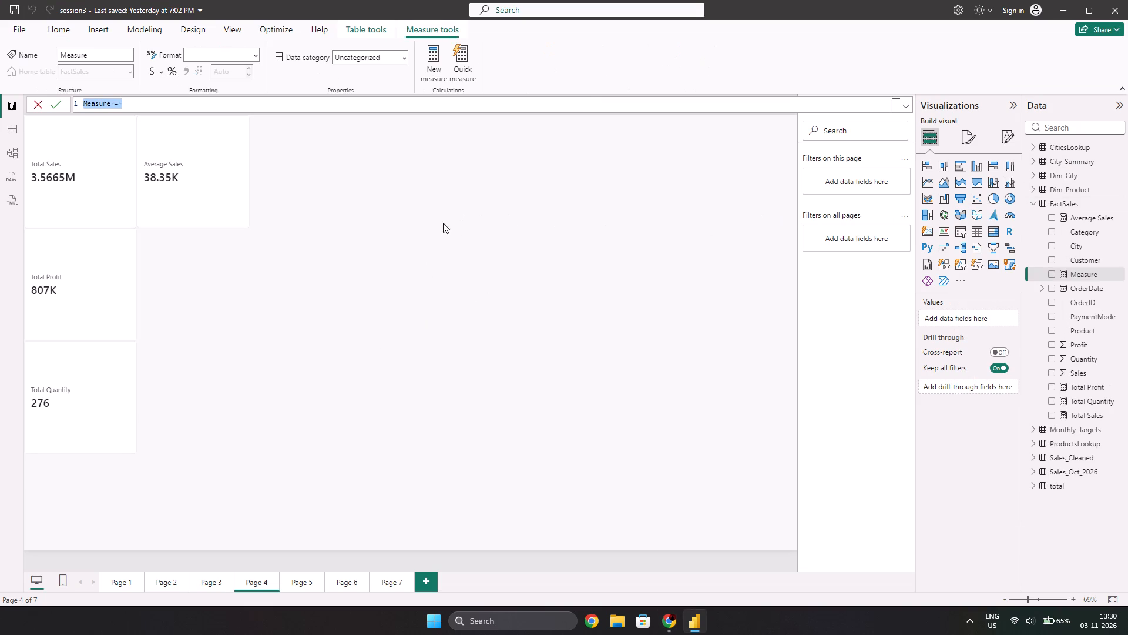
pyautogui.hotkey('ctrl', 'v')
pyautogui.press('Return')
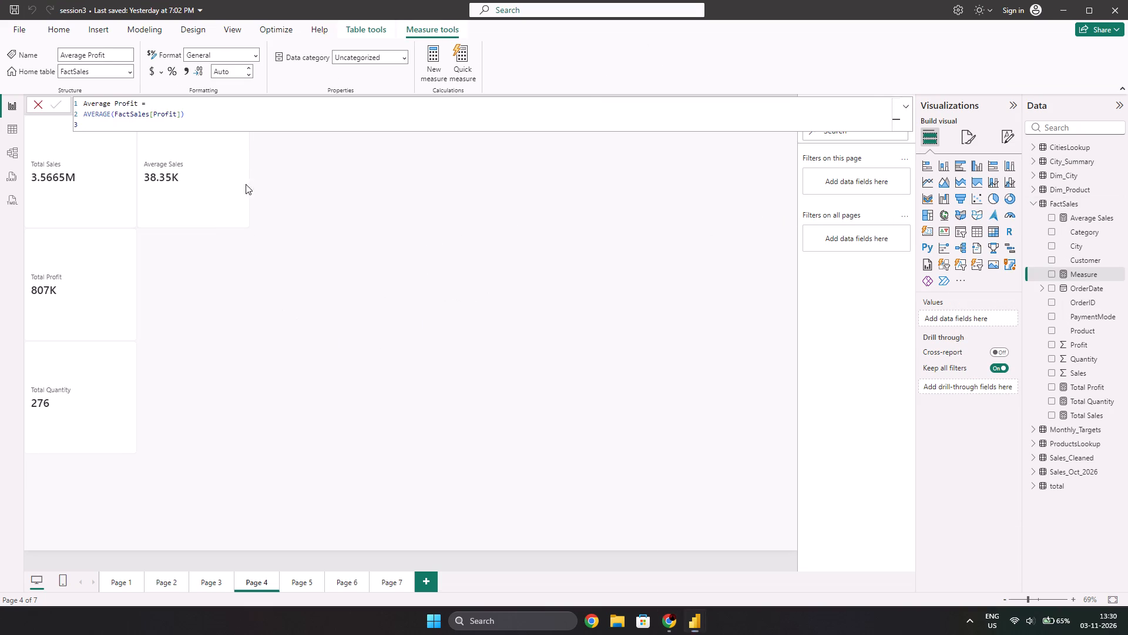
# Add Average Profit to the page as a card matching the Total Profit card's size, flush beside it and beneath Average Sales.
pyautogui.click(1053, 217)
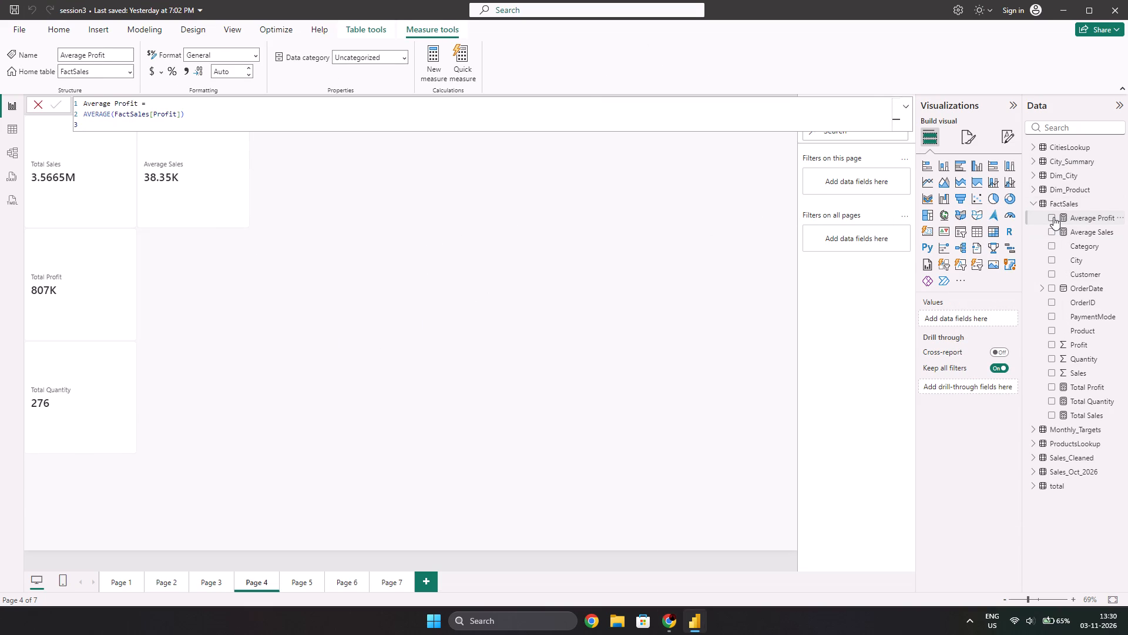
pyautogui.moveTo(88, 517); pyautogui.dragTo(216, 303)
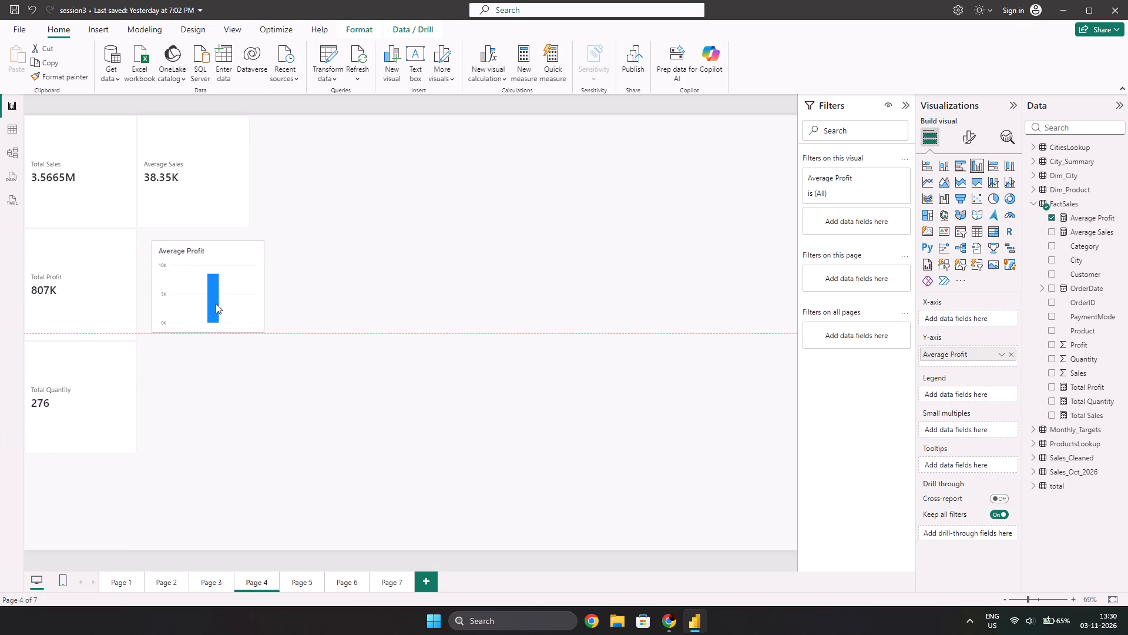
pyautogui.moveTo(216, 303); pyautogui.dragTo(202, 287)
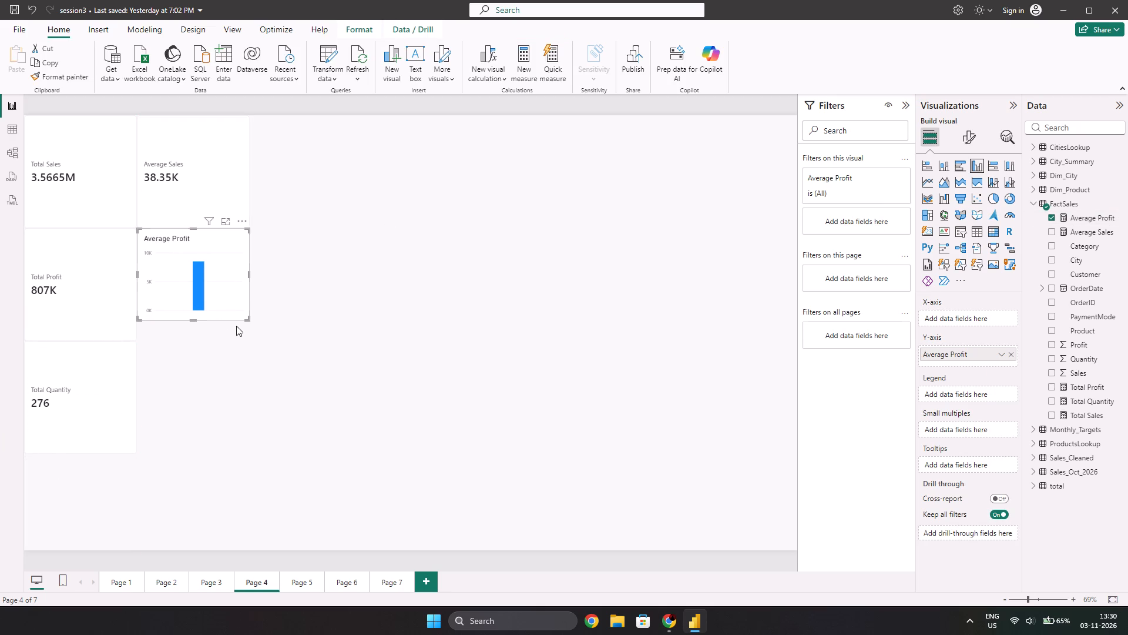
pyautogui.moveTo(249, 317); pyautogui.dragTo(255, 326)
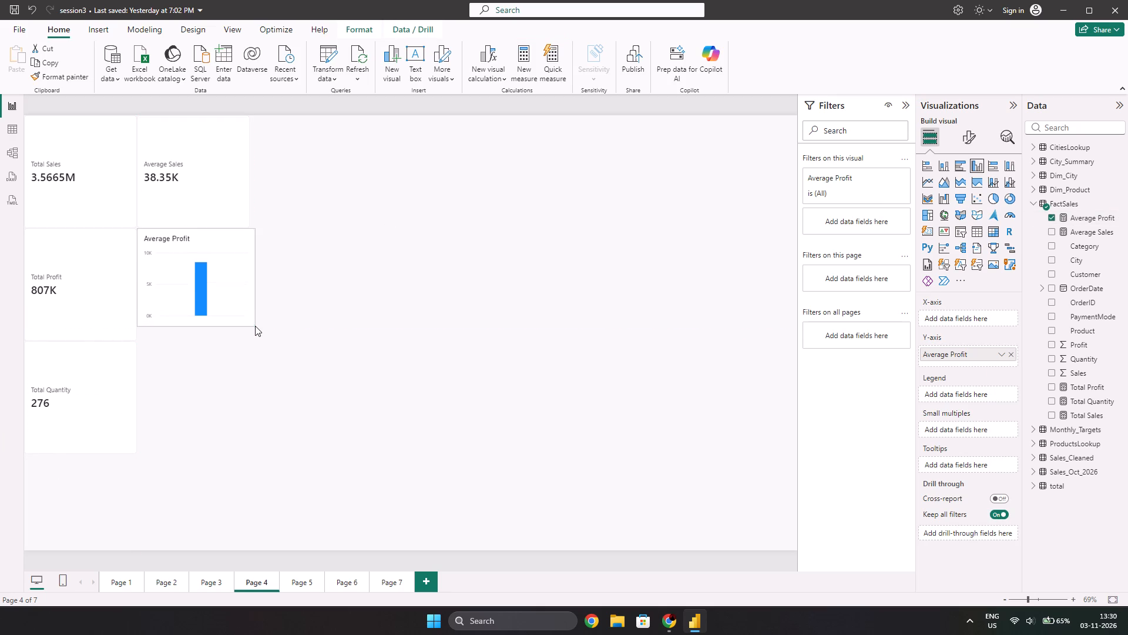
pyautogui.moveTo(255, 326); pyautogui.dragTo(243, 344)
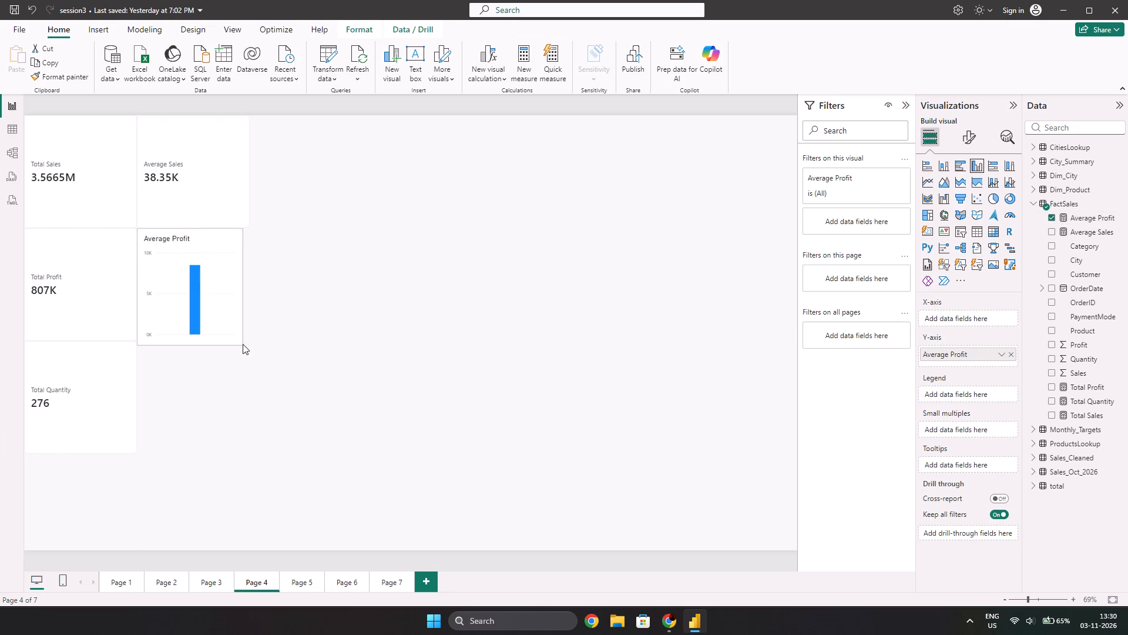
pyautogui.moveTo(243, 344); pyautogui.dragTo(251, 338)
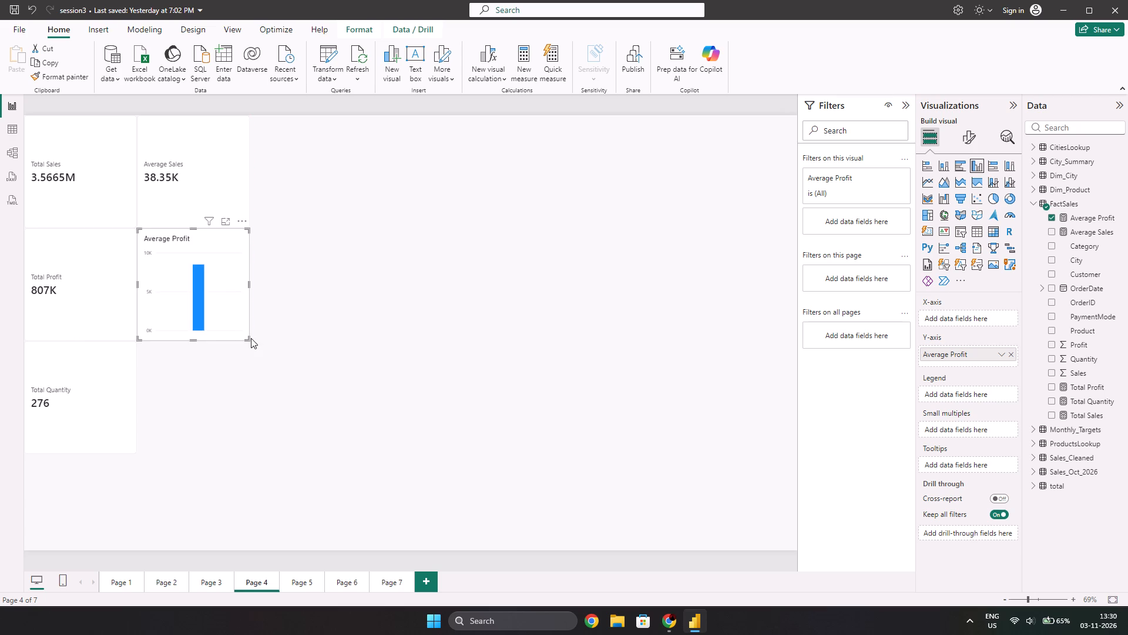
pyautogui.click(925, 231)
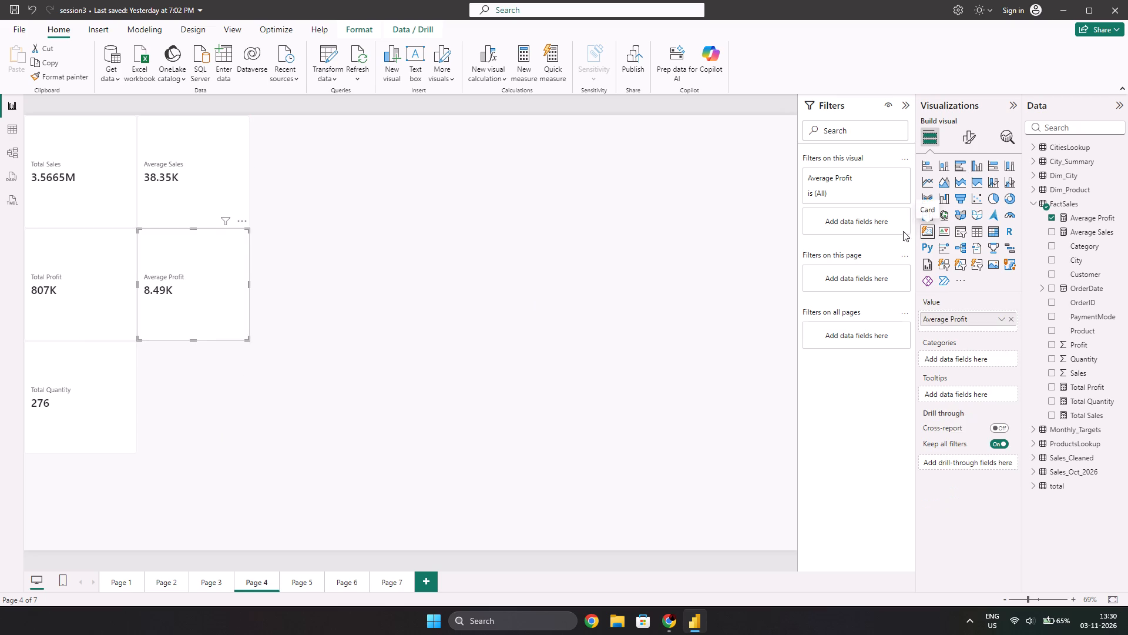
pyautogui.click(288, 402)
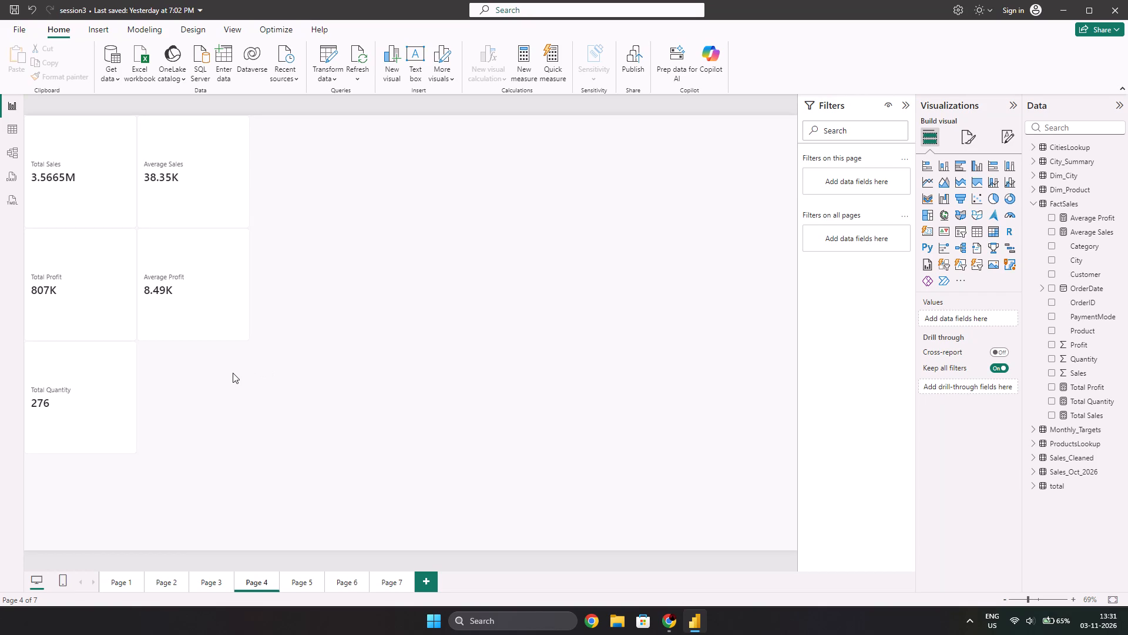
# Switch to the DAX Aggregation Functions document in Chrome and copy Step 4's formula Average Quantity = AVERAGE(FactSales[Quantity]).
pyautogui.hotkey('alt', 'Tab')
pyautogui.moveTo(506, 404); pyautogui.dragTo(479, 404)
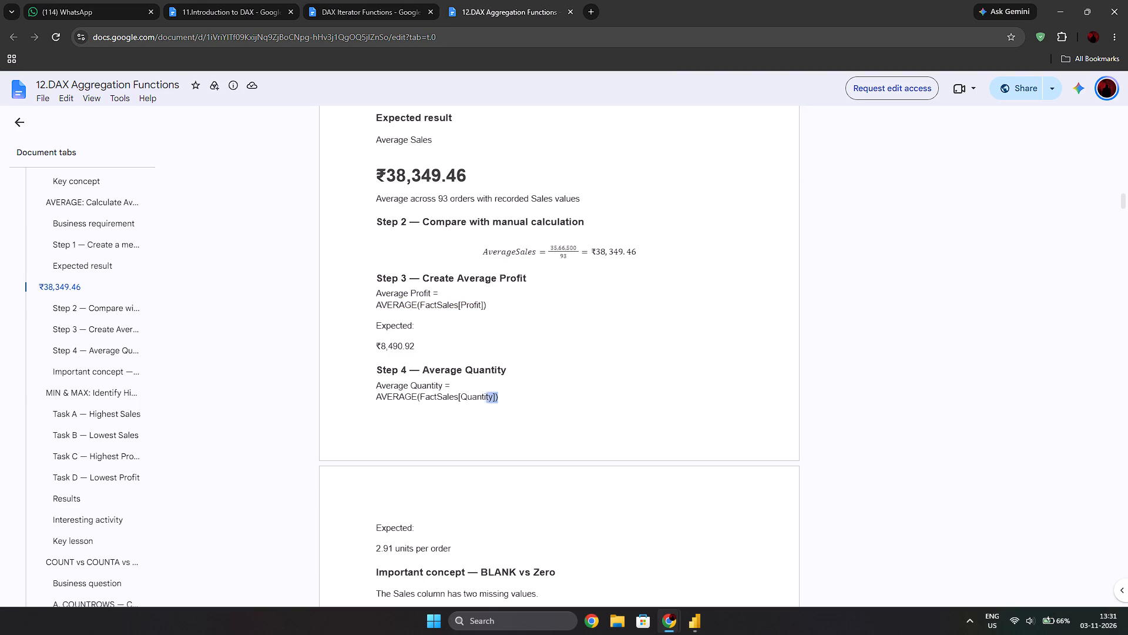
pyautogui.moveTo(479, 404); pyautogui.dragTo(368, 390)
pyautogui.hotkey('ctrl', 'c')
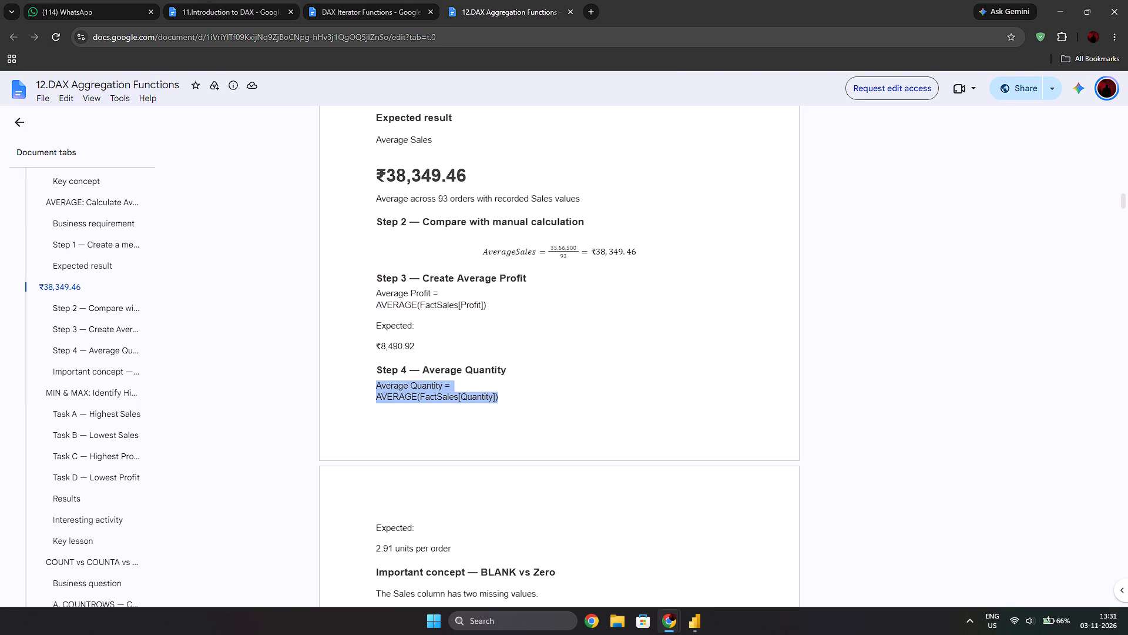
# Switch back to Power BI and create the measure Average Quantity = AVERAGE(FactSales[Quantity]) in the FactSales table.
pyautogui.hotkey('alt', 'Tab')
pyautogui.click(411, 420)
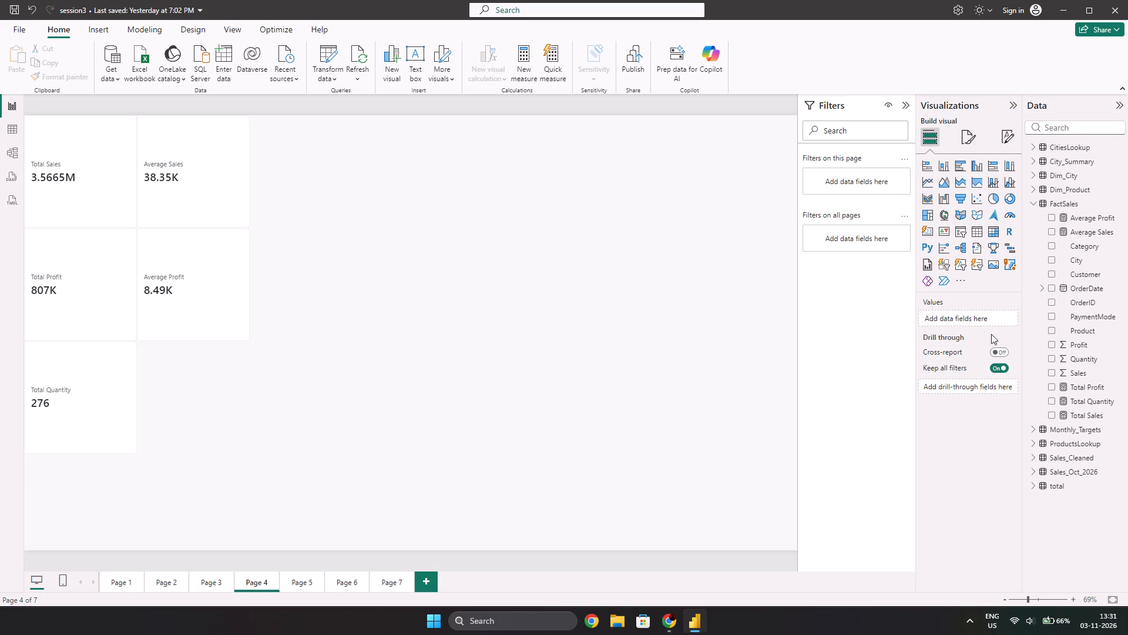
pyautogui.rightClick(1067, 209)
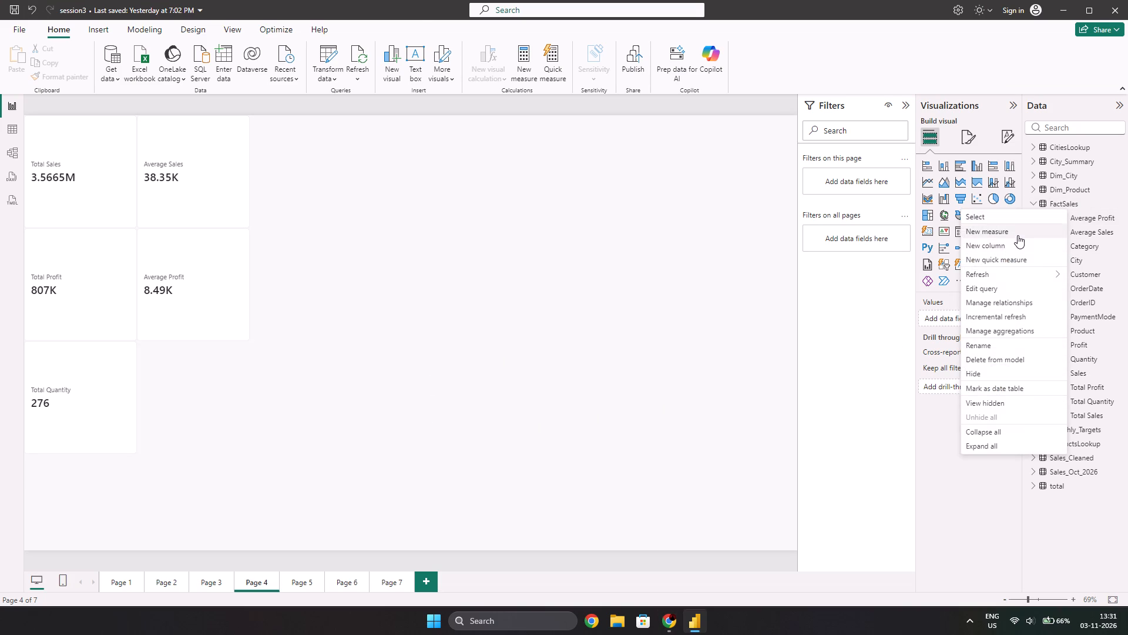
pyautogui.click(1018, 235)
pyautogui.hotkey('ctrl', 'v')
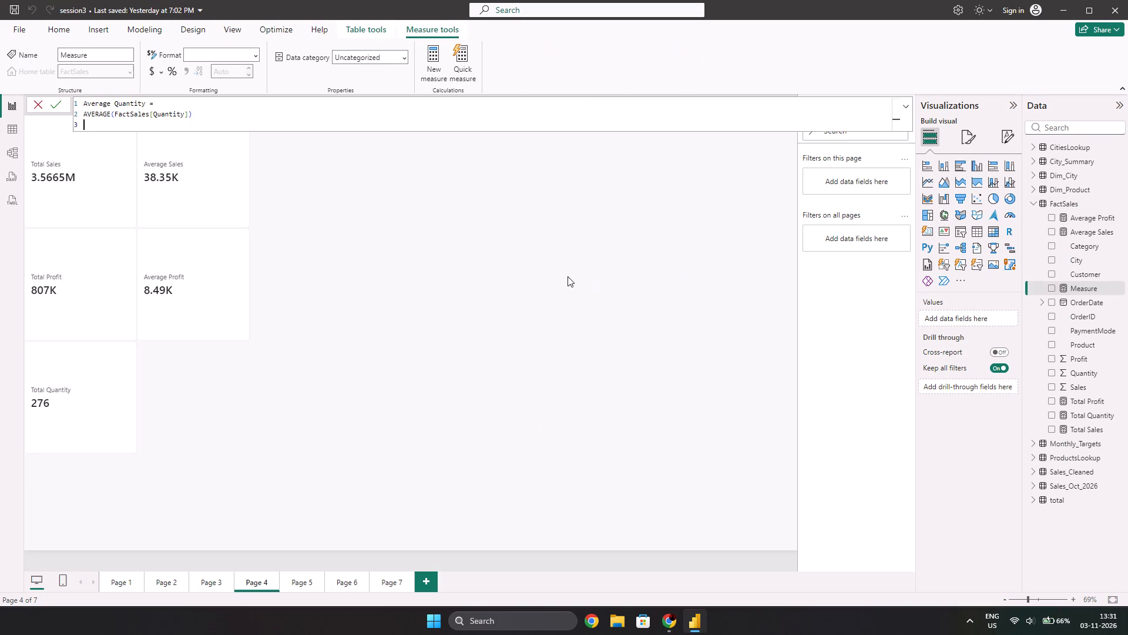
pyautogui.press('Return')
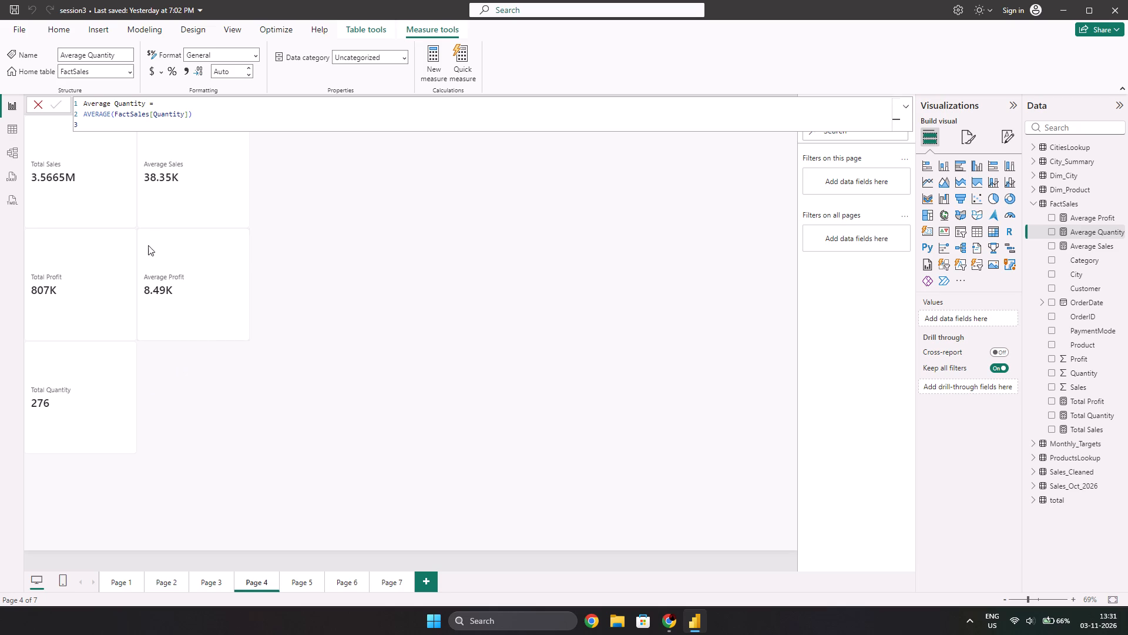
# Add Average Quantity to the page as a card matching the Total Quantity card's size, flush beside it and beneath Average Profit.
pyautogui.click(1050, 233)
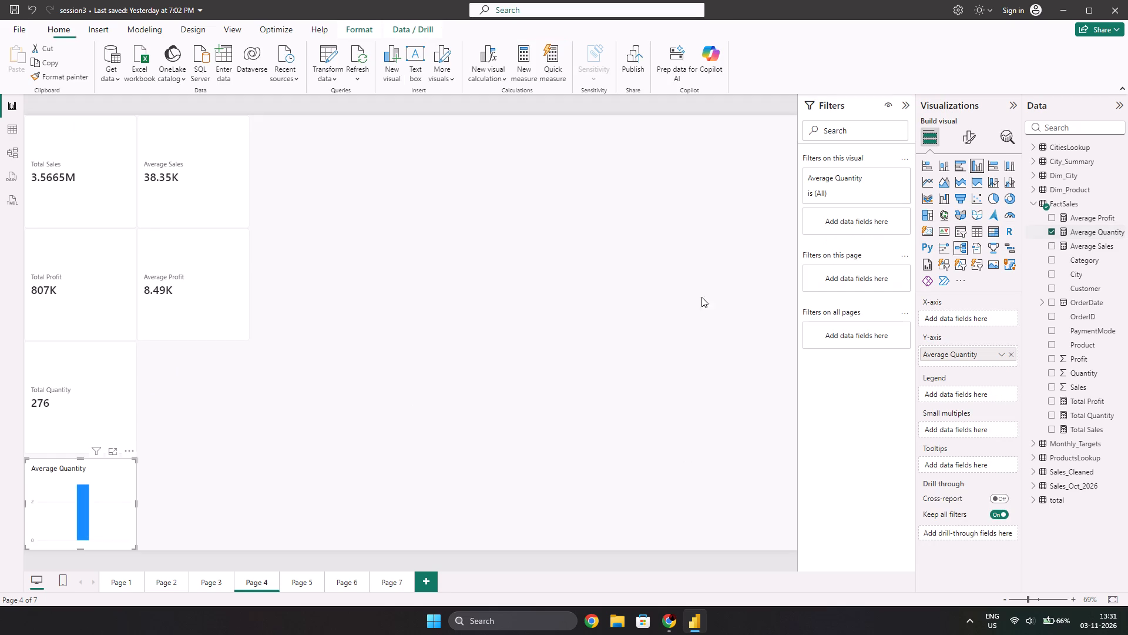
pyautogui.moveTo(115, 511); pyautogui.dragTo(228, 392)
pyautogui.moveTo(249, 433); pyautogui.dragTo(251, 437)
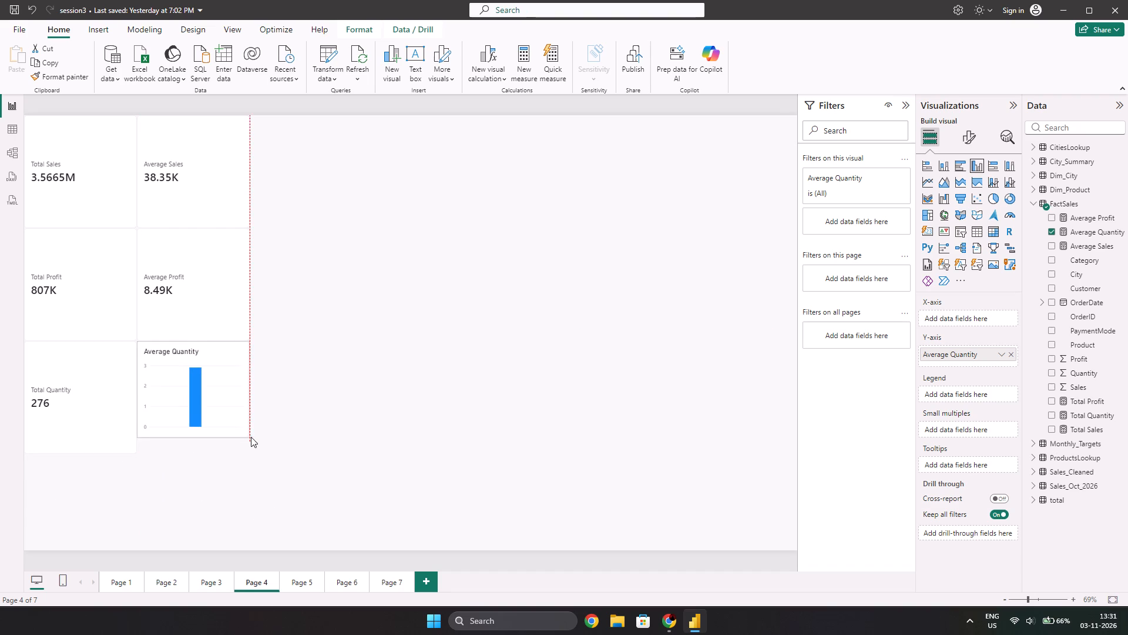
pyautogui.moveTo(251, 437); pyautogui.dragTo(253, 451)
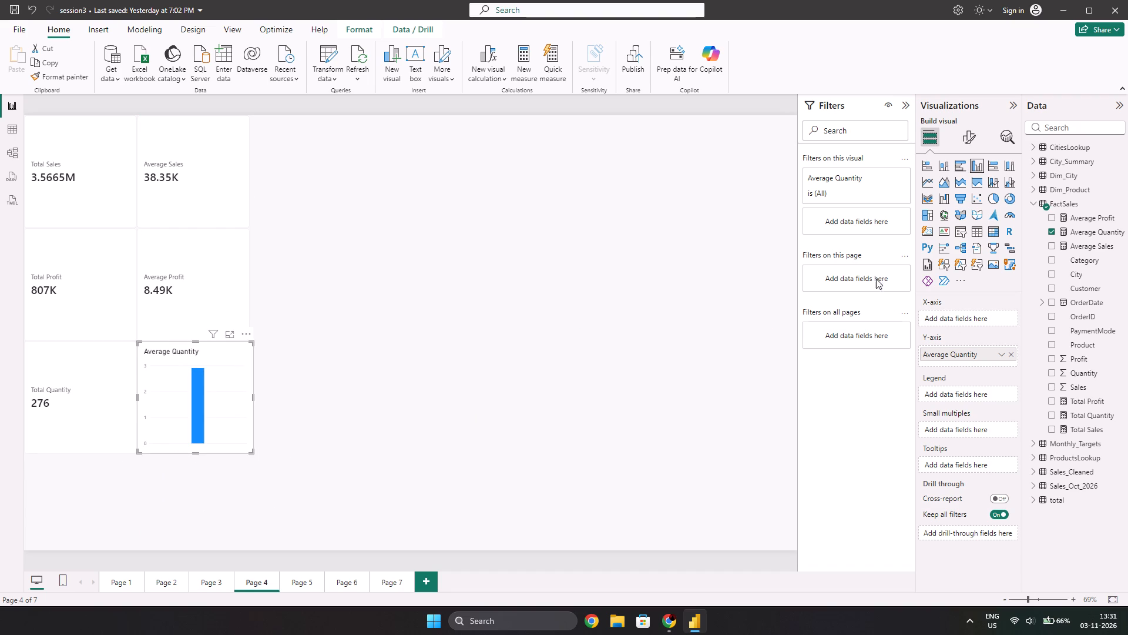
pyautogui.click(928, 233)
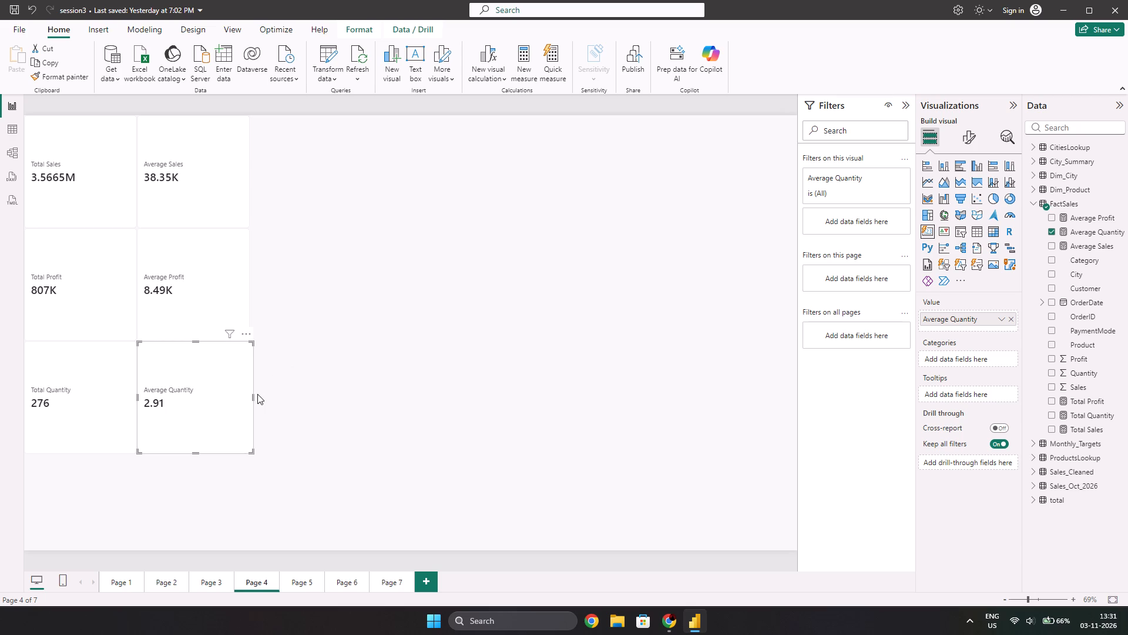
pyautogui.moveTo(253, 394); pyautogui.dragTo(247, 397)
pyautogui.click(372, 397)
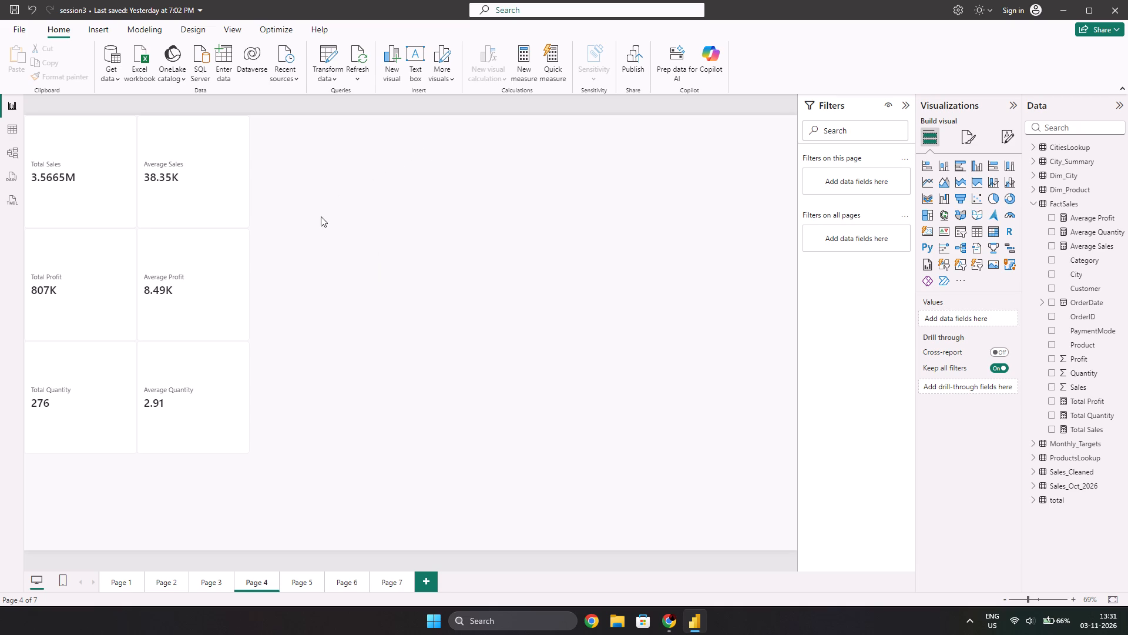
pyautogui.click(489, 420)
# Switch to the Chrome document and copy Task A's formula Highest Sale = MAX(FactSales[Sales]) from the MIN & MAX section.
pyautogui.hotkey('alt', 'Tab')
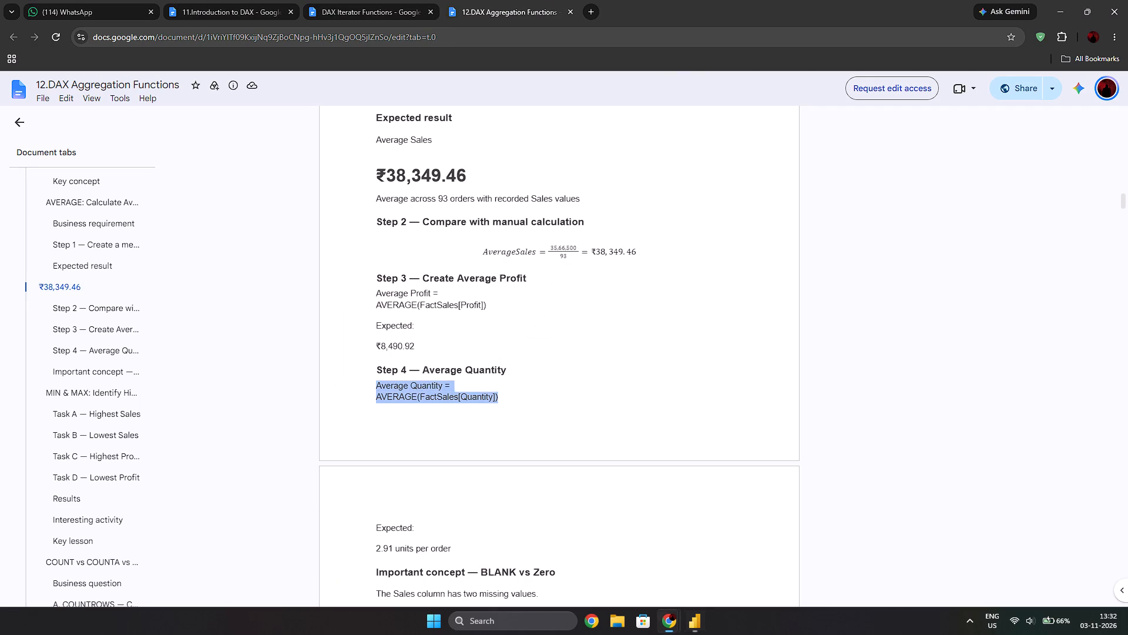
pyautogui.click(499, 457)
pyautogui.scroll(-1, 510, 476)
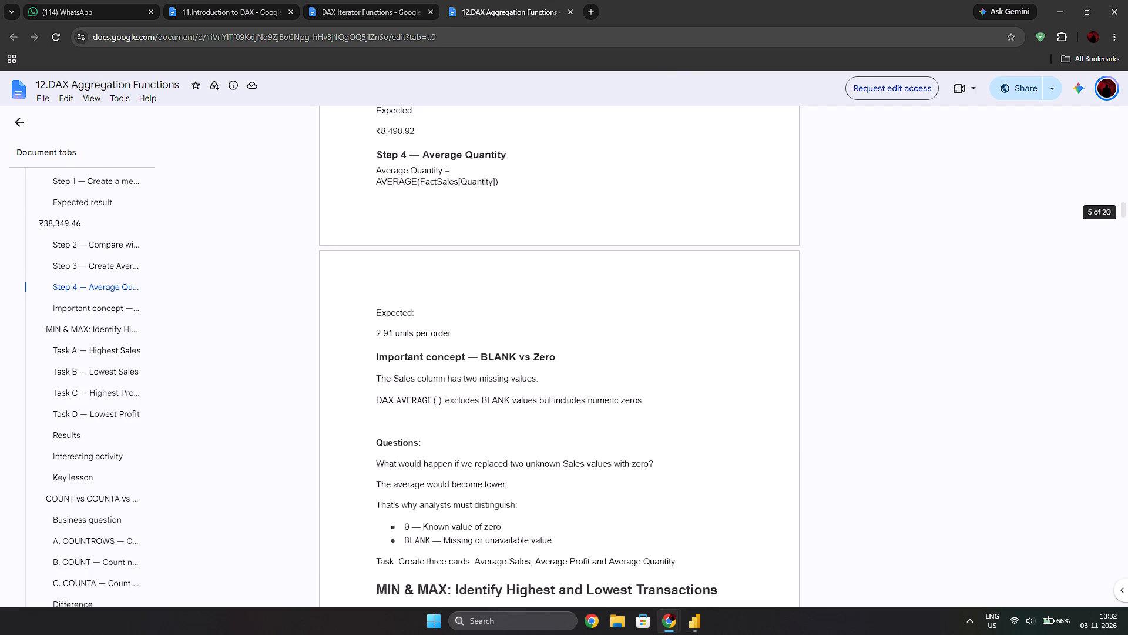
pyautogui.scroll(-1, 418, 425)
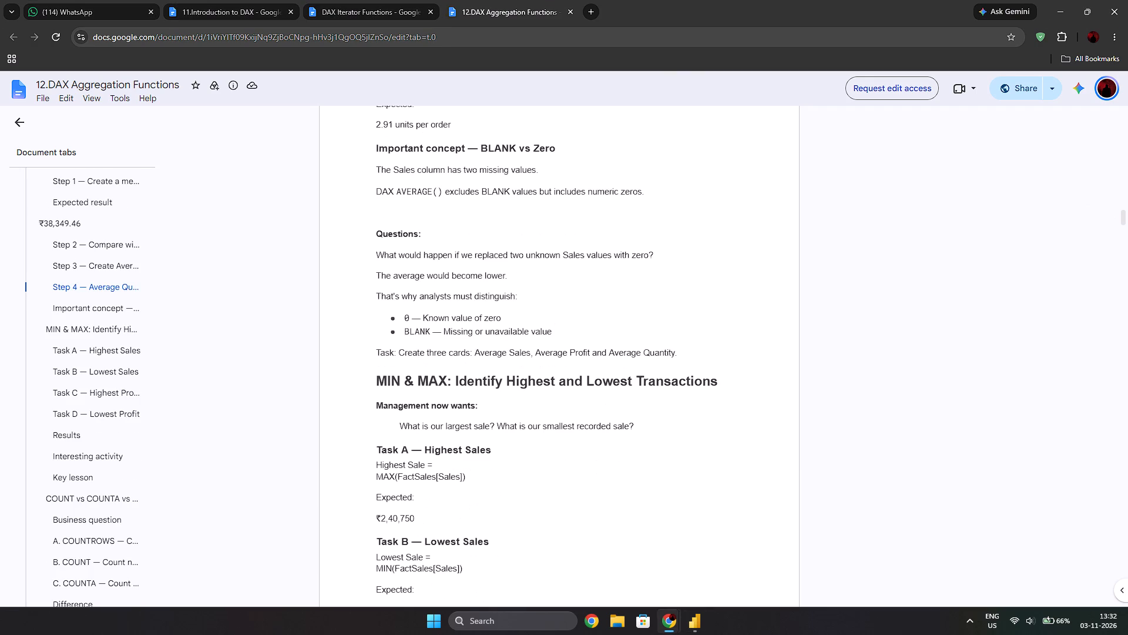
pyautogui.scroll(-1, 452, 377)
pyautogui.moveTo(473, 254); pyautogui.dragTo(440, 254)
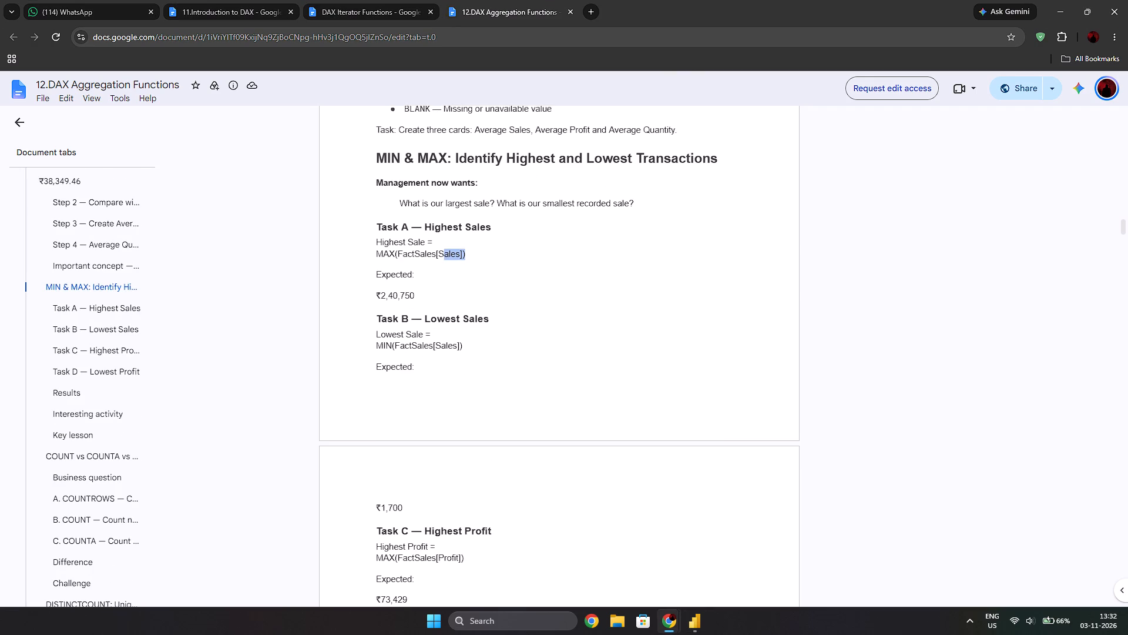
pyautogui.moveTo(440, 254); pyautogui.dragTo(364, 238)
pyautogui.hotkey('ctrl', 'c')
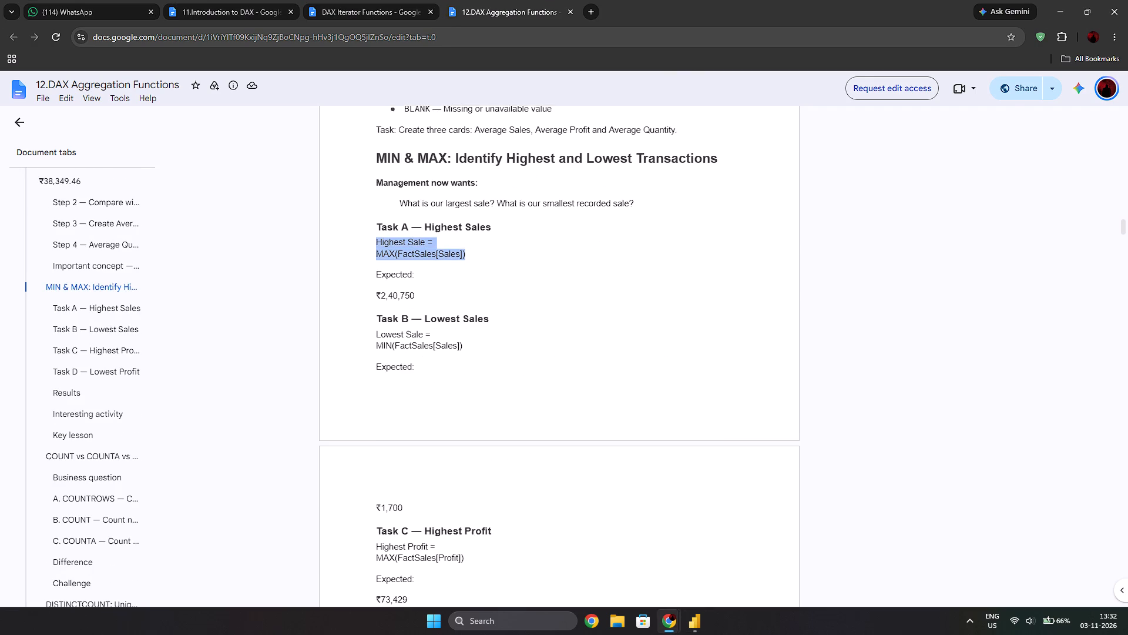
# Switch back to Power BI and create the measure Highest Sale = MAX(FactSales[Sales]) in the FactSales table.
pyautogui.hotkey('alt', 'Tab')
pyautogui.click(724, 371)
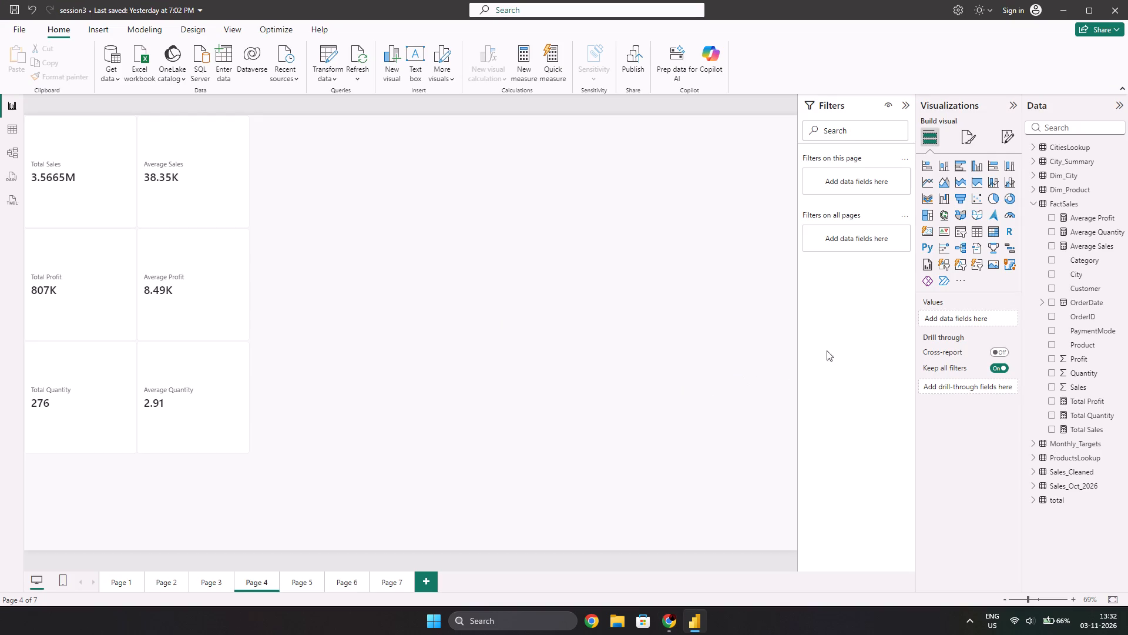
pyautogui.rightClick(1071, 200)
pyautogui.click(1008, 227)
pyautogui.hotkey('ctrl', 'v')
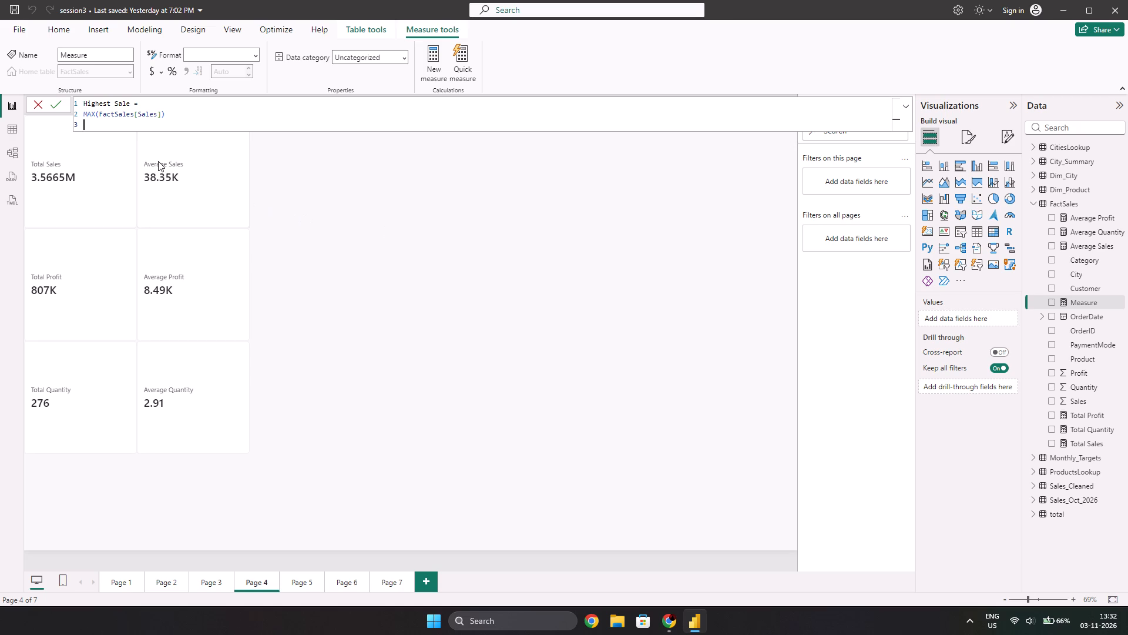
pyautogui.press('Return')
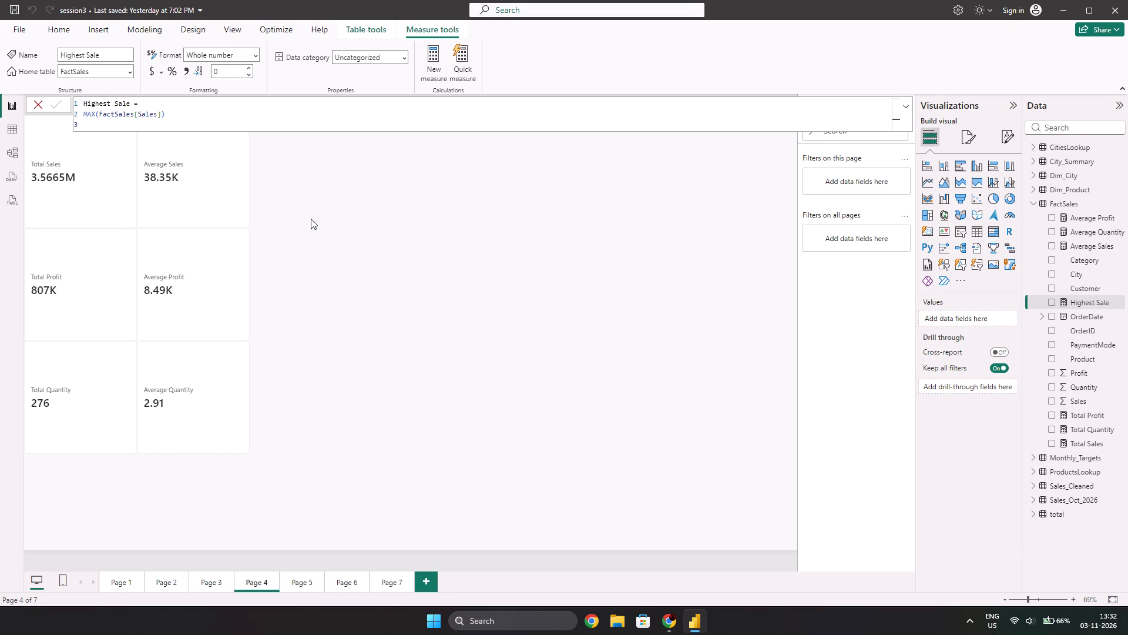
# Add Highest Sale to the page as a card matching the Average Sales card's size and placed flush beside it.
pyautogui.click(1055, 303)
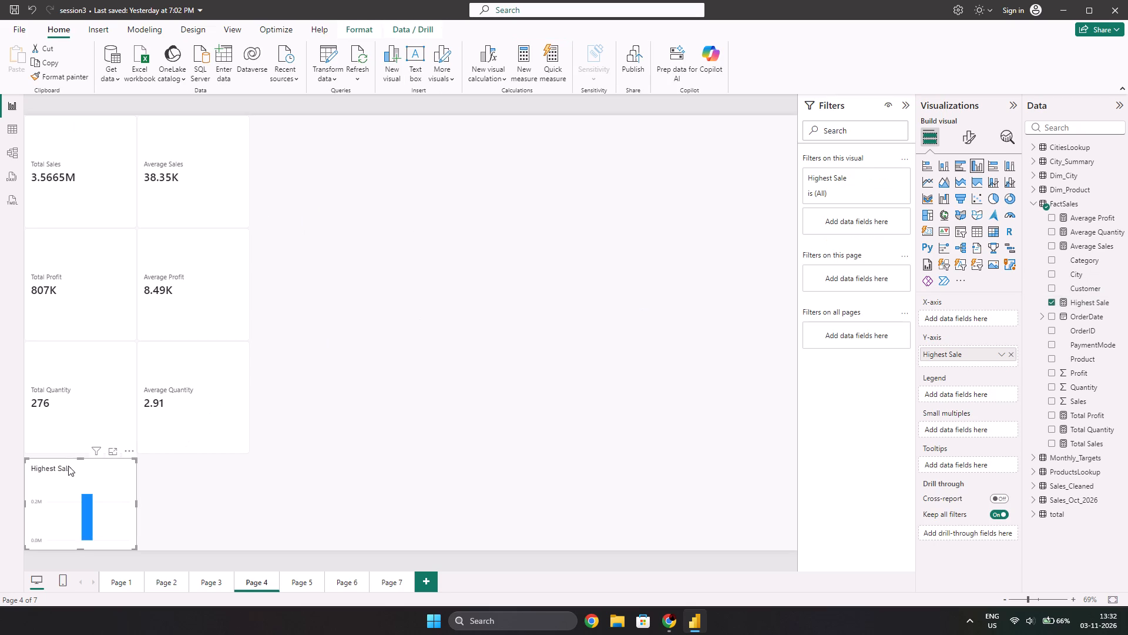
pyautogui.moveTo(68, 466); pyautogui.dragTo(286, 116)
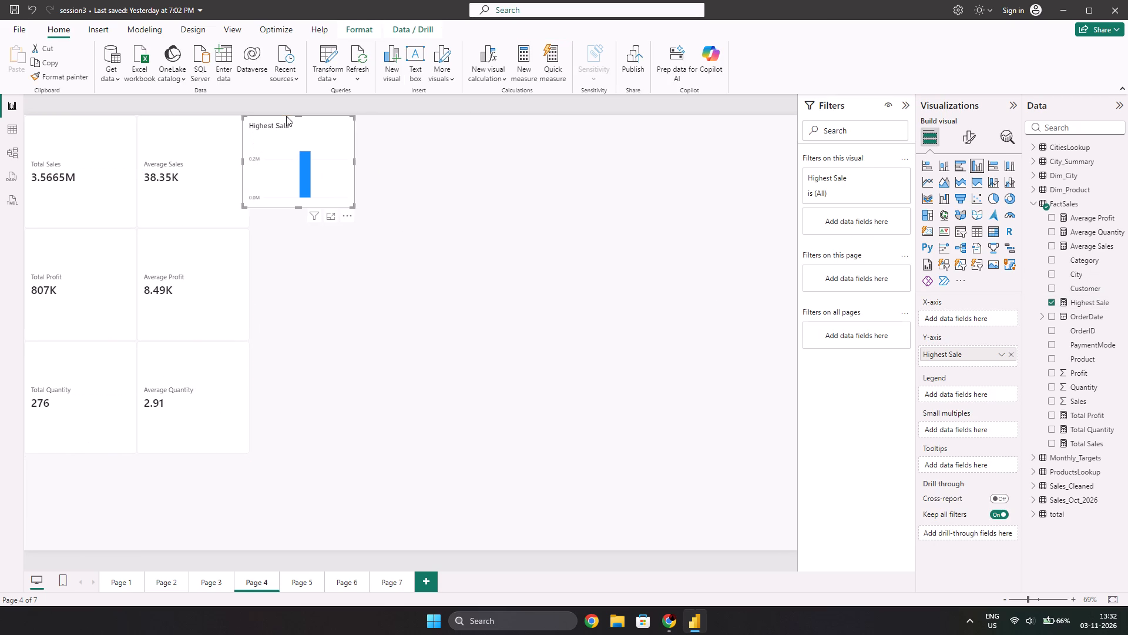
pyautogui.click(286, 116)
pyautogui.moveTo(296, 134); pyautogui.dragTo(304, 136)
pyautogui.moveTo(362, 206); pyautogui.dragTo(362, 227)
pyautogui.click(340, 190)
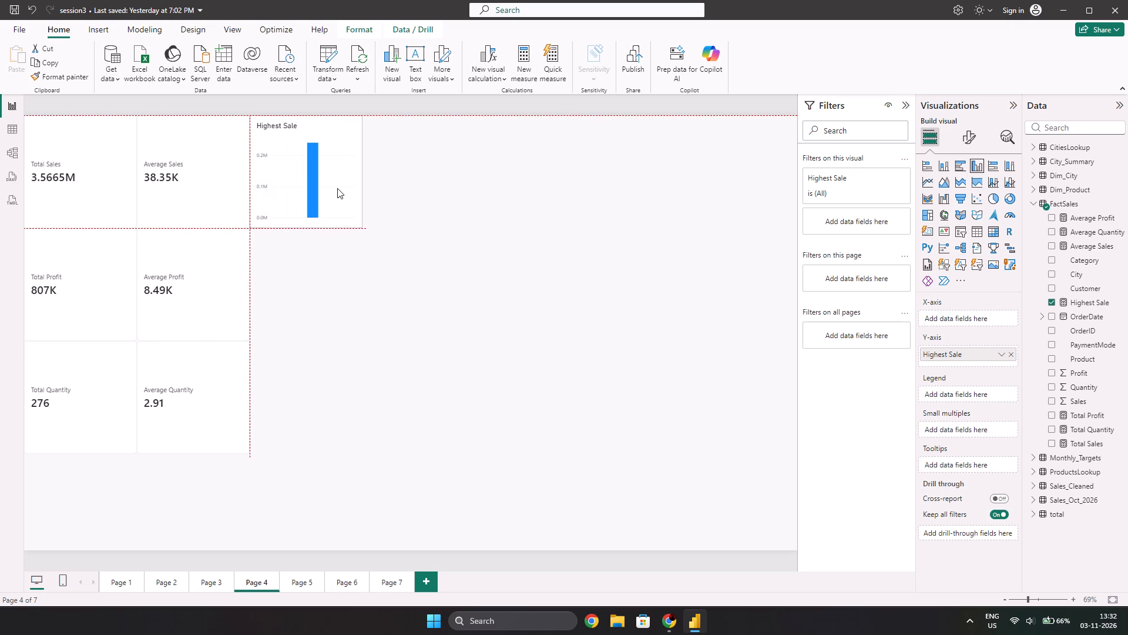
pyautogui.click(923, 233)
pyautogui.click(343, 322)
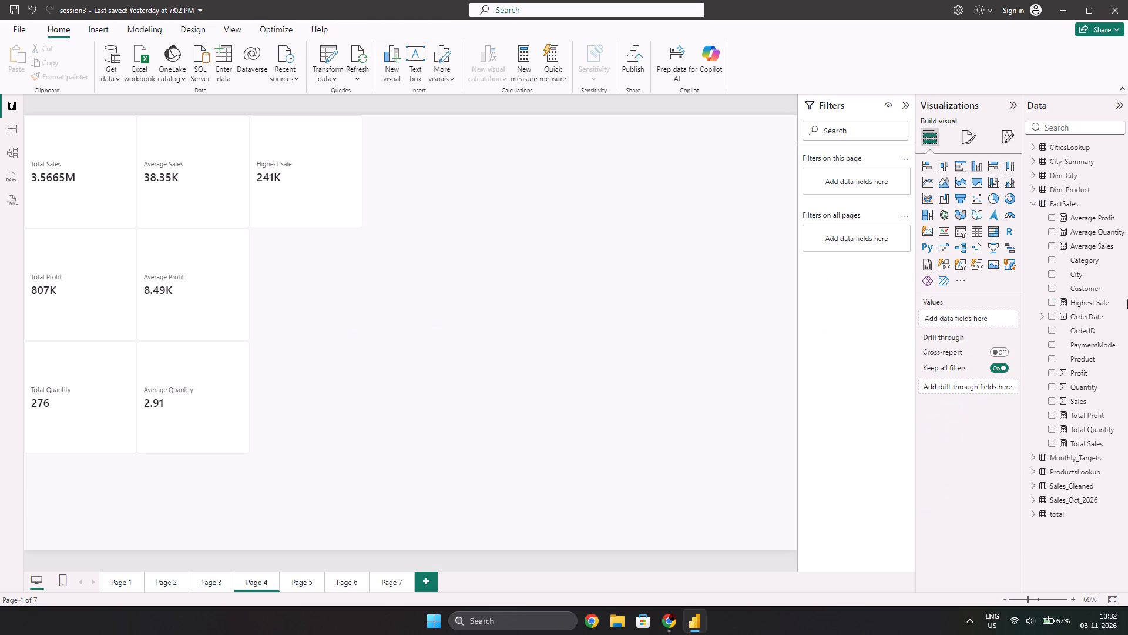
# Create the measure Lowest Sale = MIN(FactSales[Sales]) in the FactSales table by adapting the copied Highest Sale formula.
pyautogui.rightClick(1072, 209)
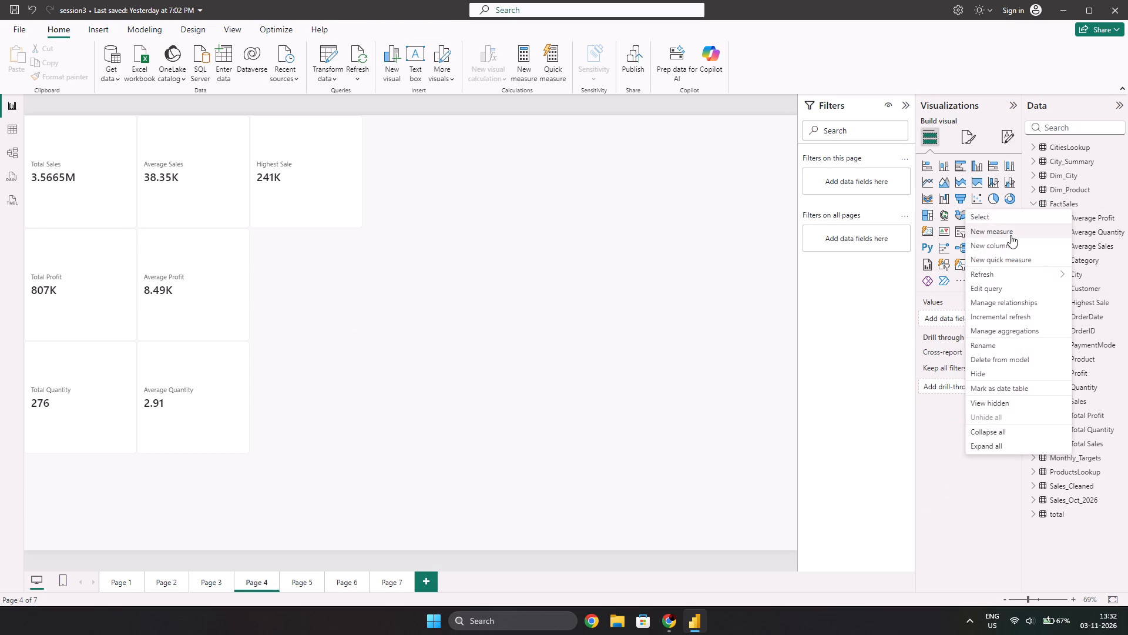
pyautogui.click(1010, 235)
pyautogui.hotkey('ctrl', 'v')
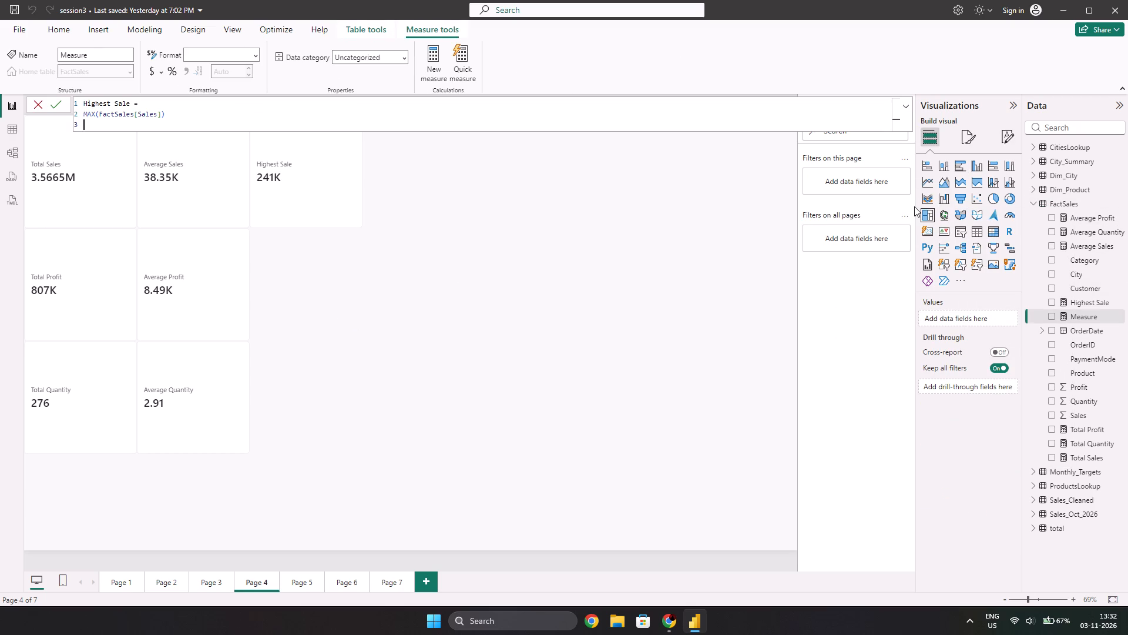
pyautogui.press('Up')
pyautogui.press('Up')
pyautogui.press('Right')
pyautogui.press('Right')
pyautogui.press('Right')
pyautogui.press('Right')
pyautogui.press('Right')
pyautogui.press('Right')
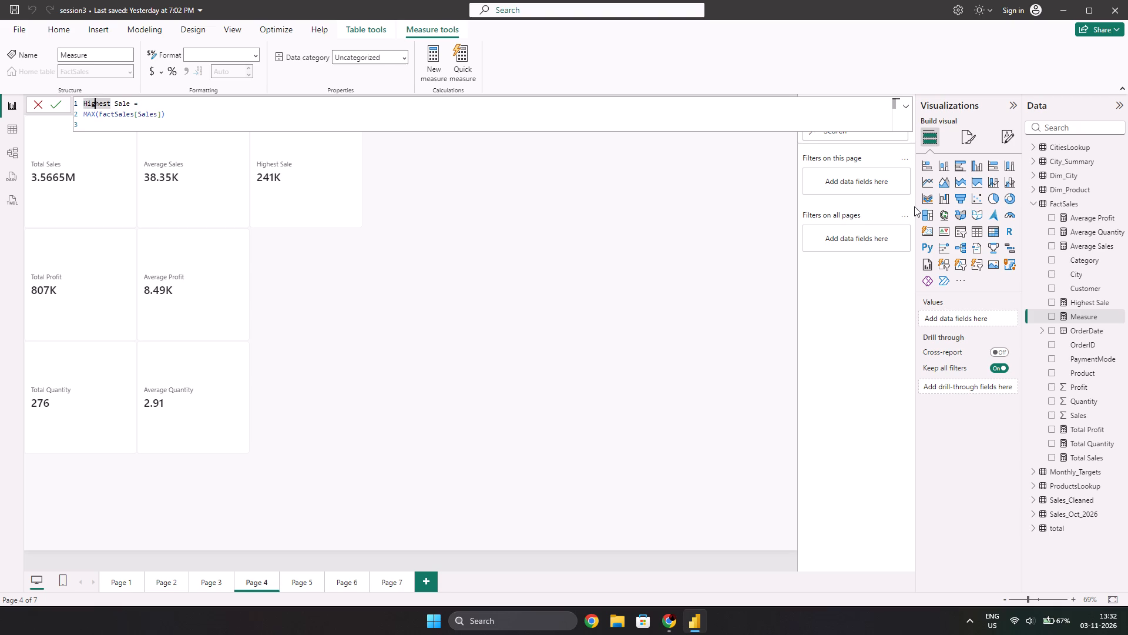
pyautogui.press('Right')
pyautogui.press('BackSpace')
pyautogui.press('BackSpace')
pyautogui.press('BackSpace')
pyautogui.press('BackSpace')
pyautogui.press('BackSpace')
pyautogui.press('BackSpace')
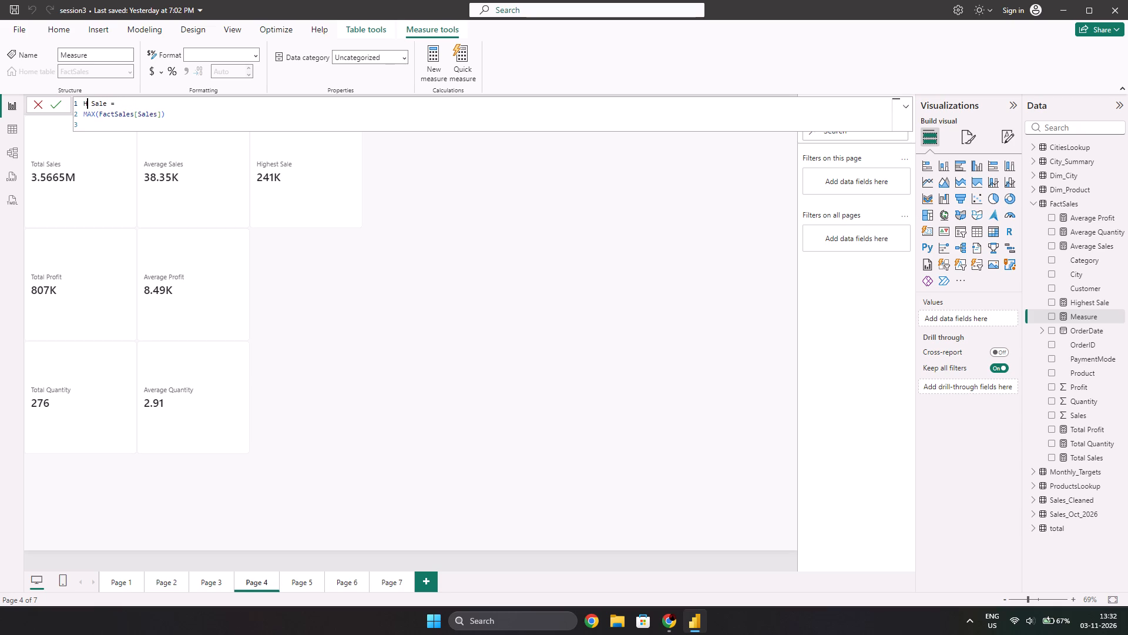
pyautogui.press('BackSpace')
pyautogui.write('Lowest')
pyautogui.press('Down')
pyautogui.press('Left')
pyautogui.press('Left')
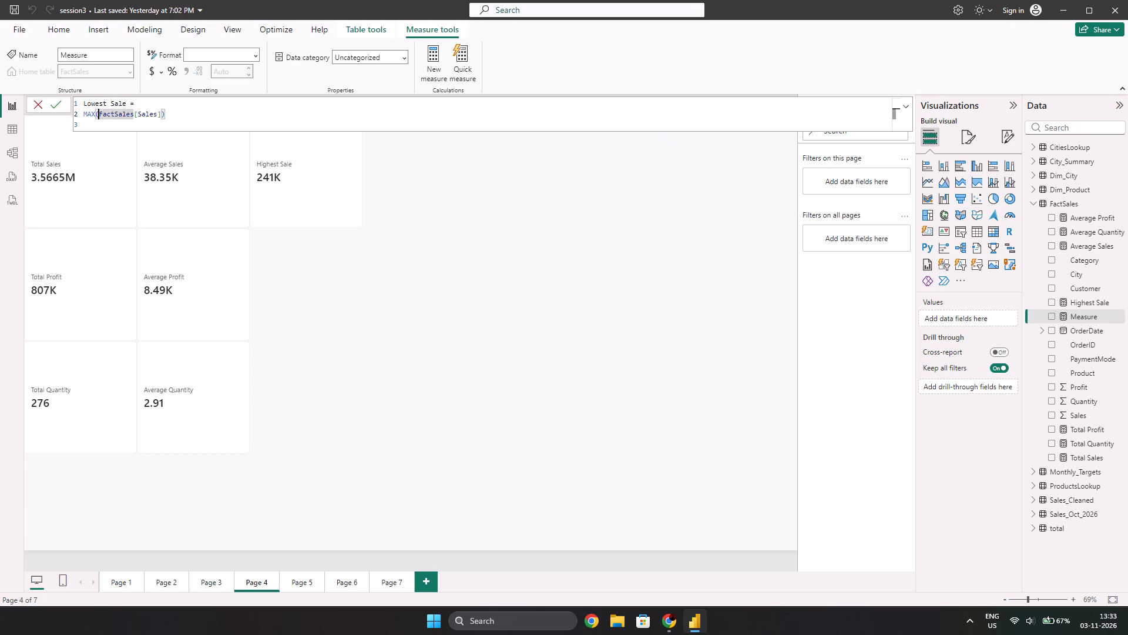
pyautogui.press('Left')
pyautogui.press('BackSpace')
pyautogui.press('BackSpace')
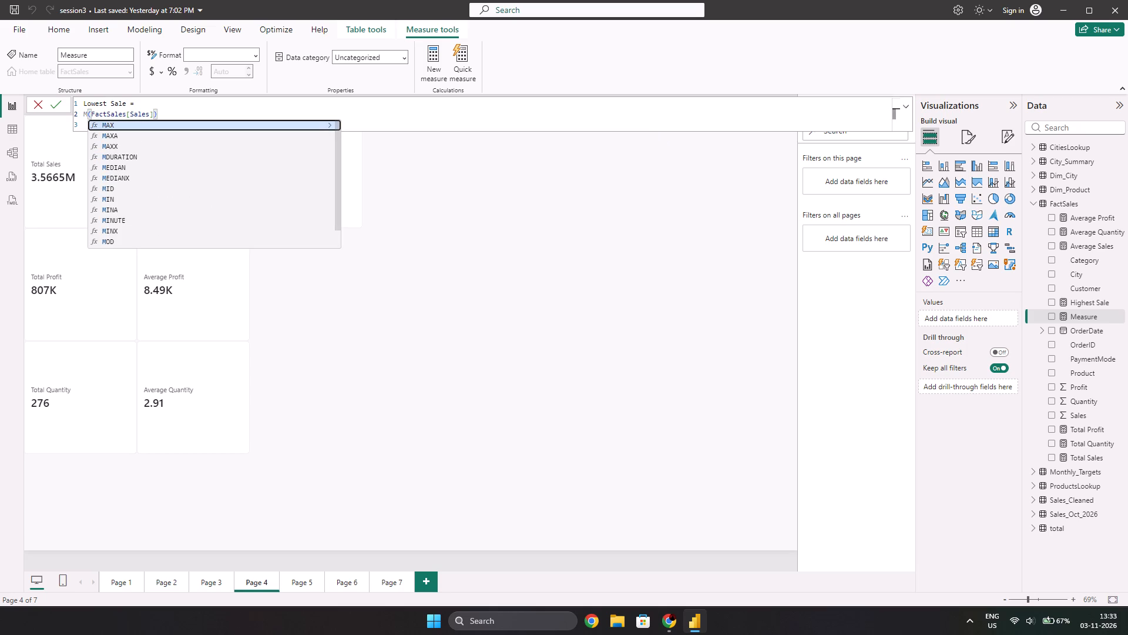
pyautogui.write('IN')
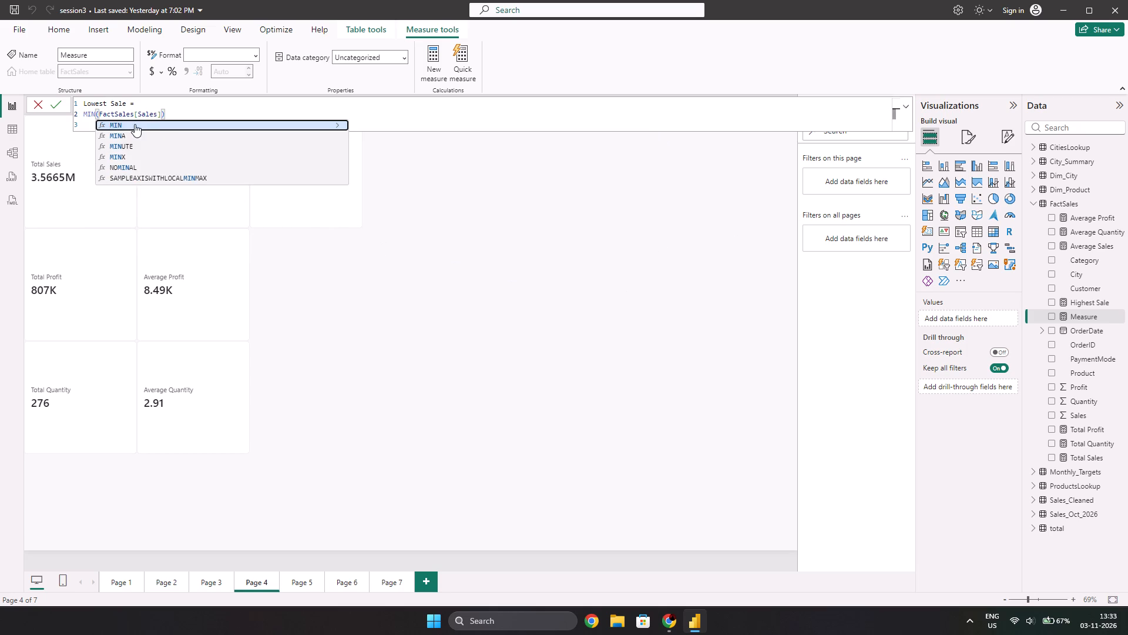
pyautogui.click(91, 120)
pyautogui.press('Return')
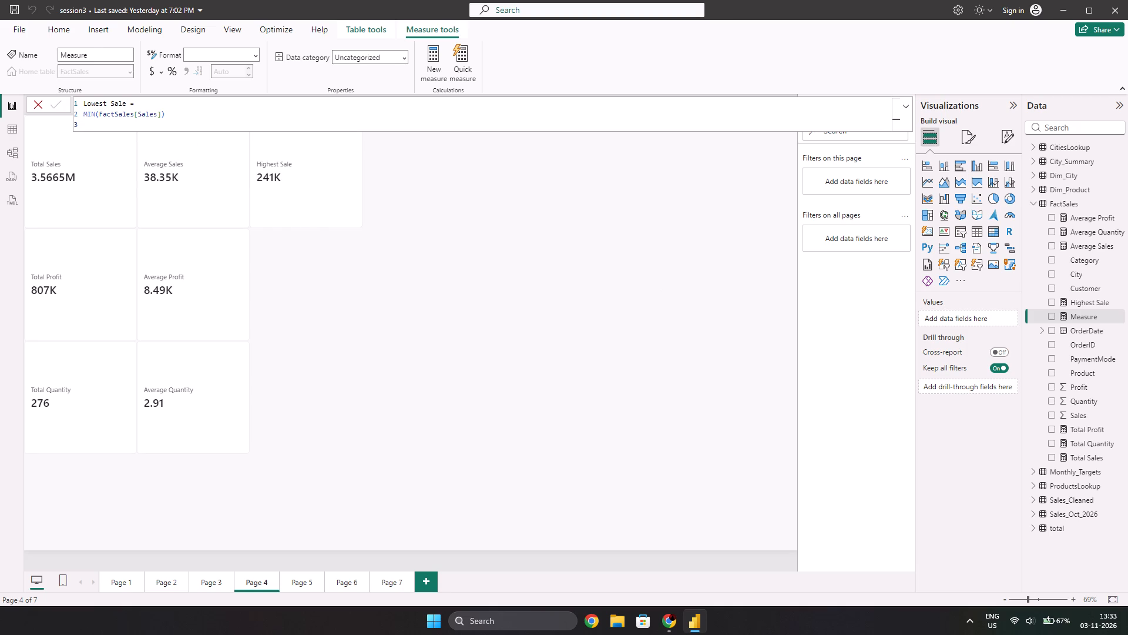
# Add Lowest Sale to the page as a card matching the Average Profit card's size, flush beside it and beneath Highest Sale.
pyautogui.click(1050, 316)
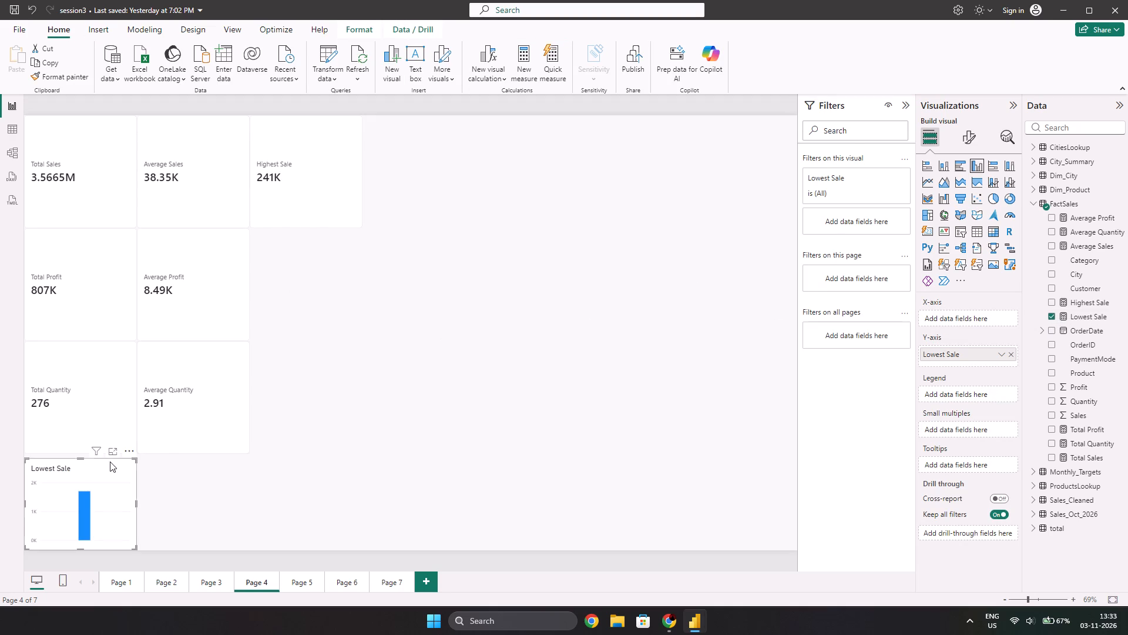
pyautogui.moveTo(83, 490); pyautogui.dragTo(309, 264)
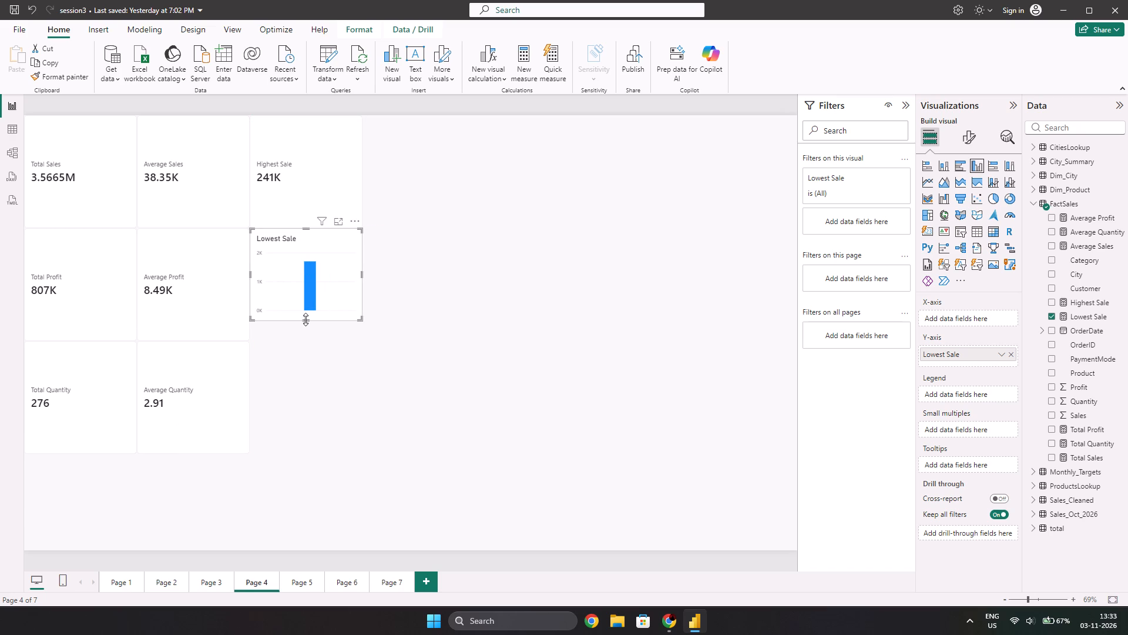
pyautogui.moveTo(305, 319); pyautogui.dragTo(303, 340)
pyautogui.click(332, 429)
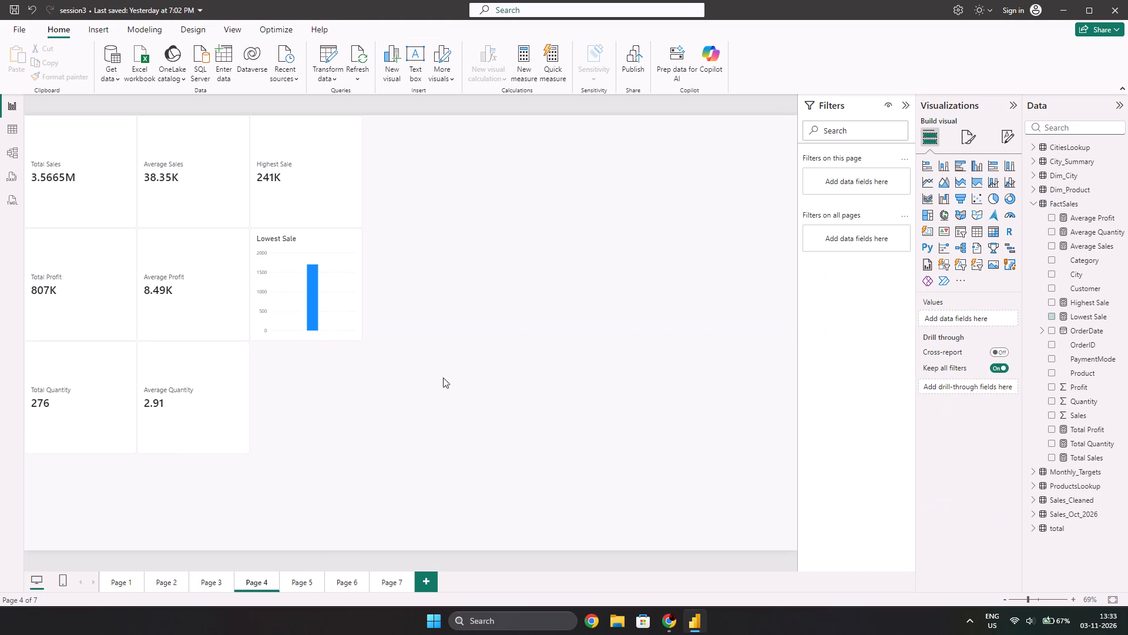
pyautogui.click(303, 307)
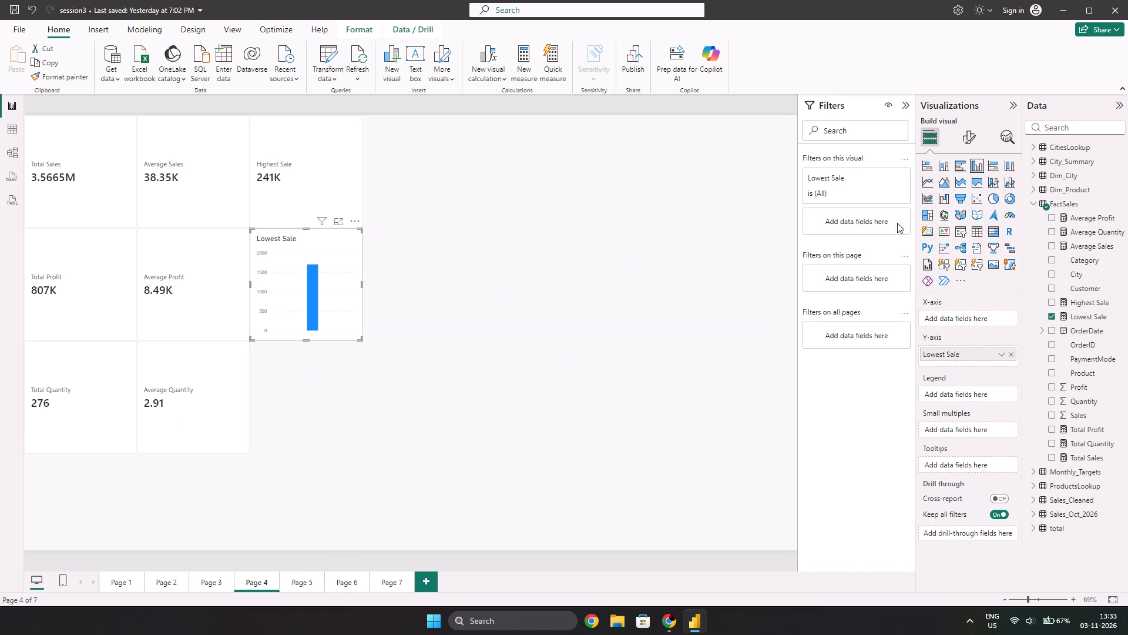
pyautogui.click(924, 233)
pyautogui.click(525, 297)
# Switch to the Chrome document and copy Task C's formula Highest Profit = MAX(FactSales[Profit]).
pyautogui.hotkey('alt', 'Tab')
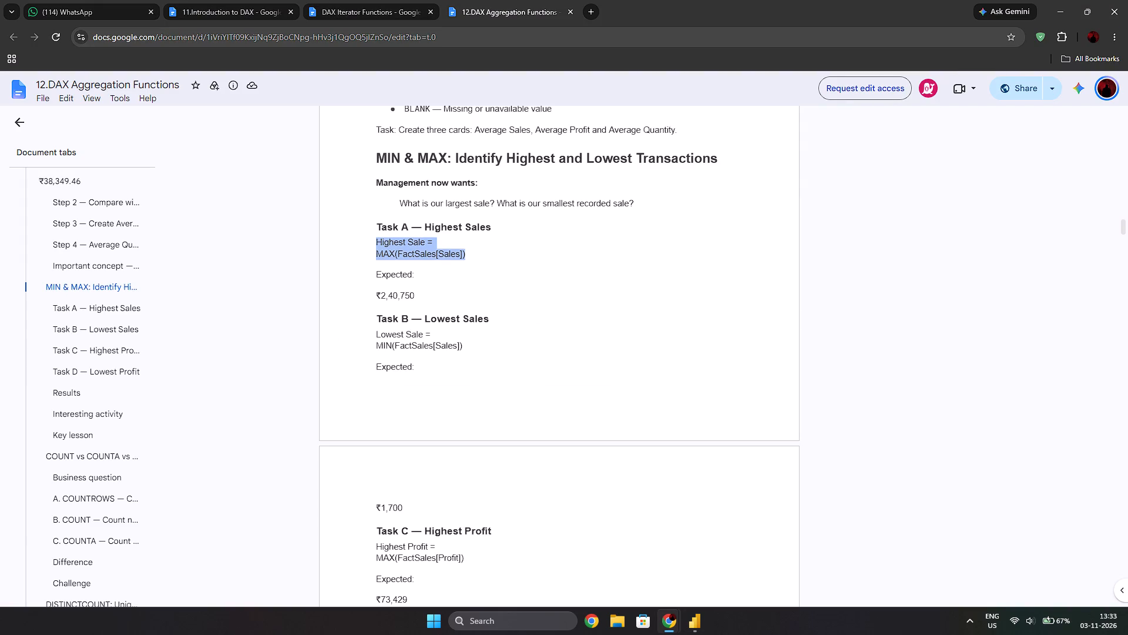
pyautogui.scroll(-1, 495, 355)
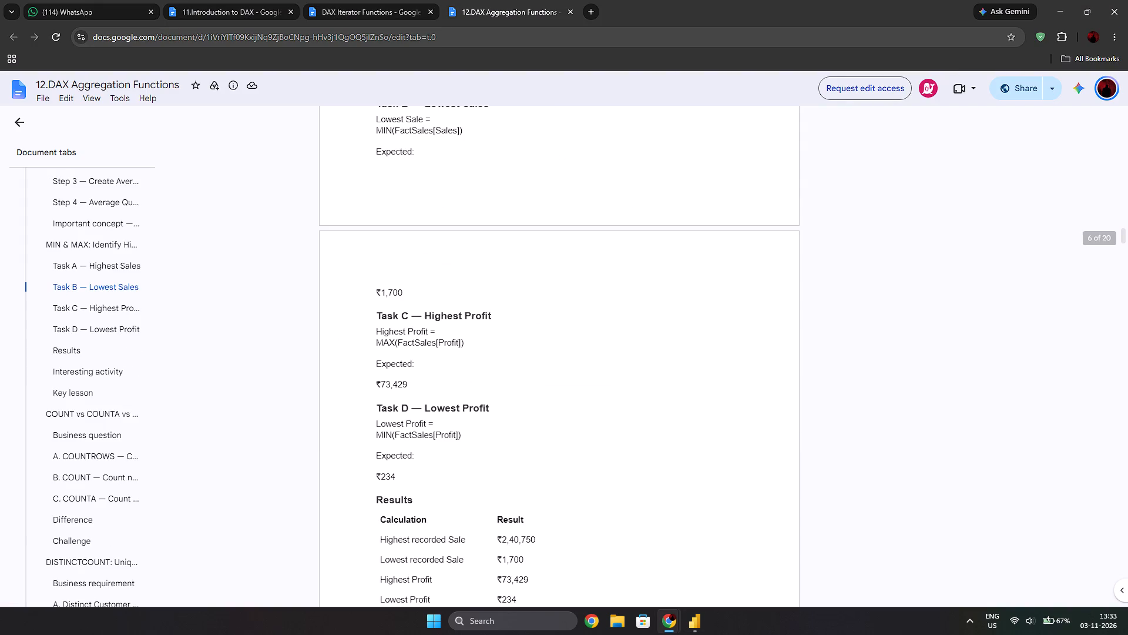
pyautogui.moveTo(468, 338); pyautogui.dragTo(365, 336)
pyautogui.hotkey('ctrl', 'c')
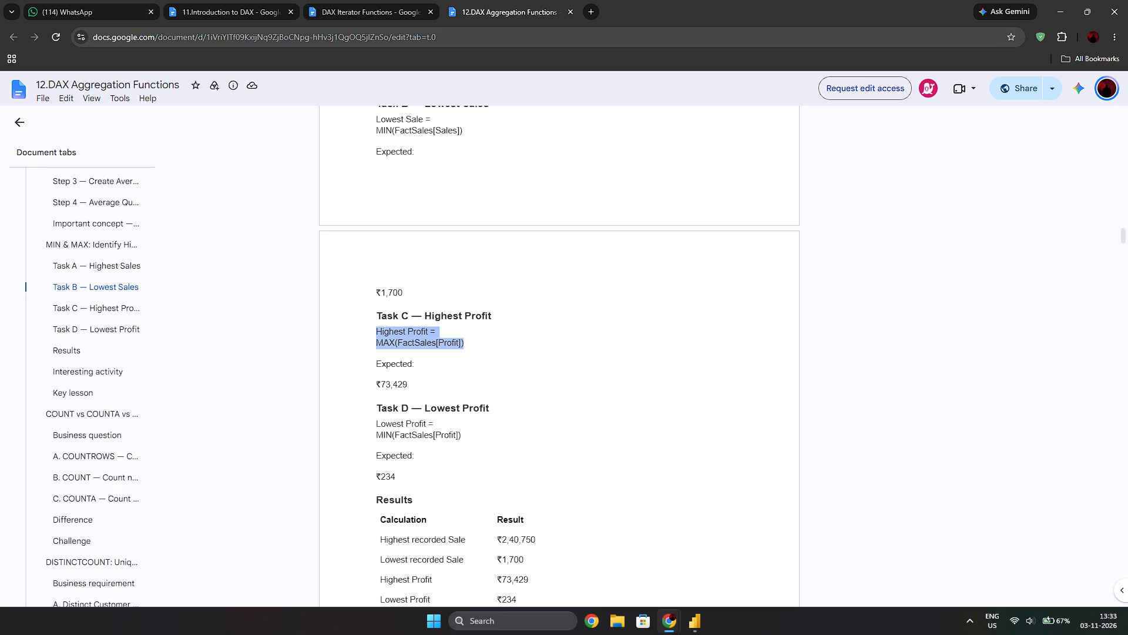
# Switch back to Power BI and move the Lowest Sale card into the top row, flush beside the Highest Sale card.
pyautogui.hotkey('alt', 'Tab')
pyautogui.click(425, 330)
pyautogui.click(432, 330)
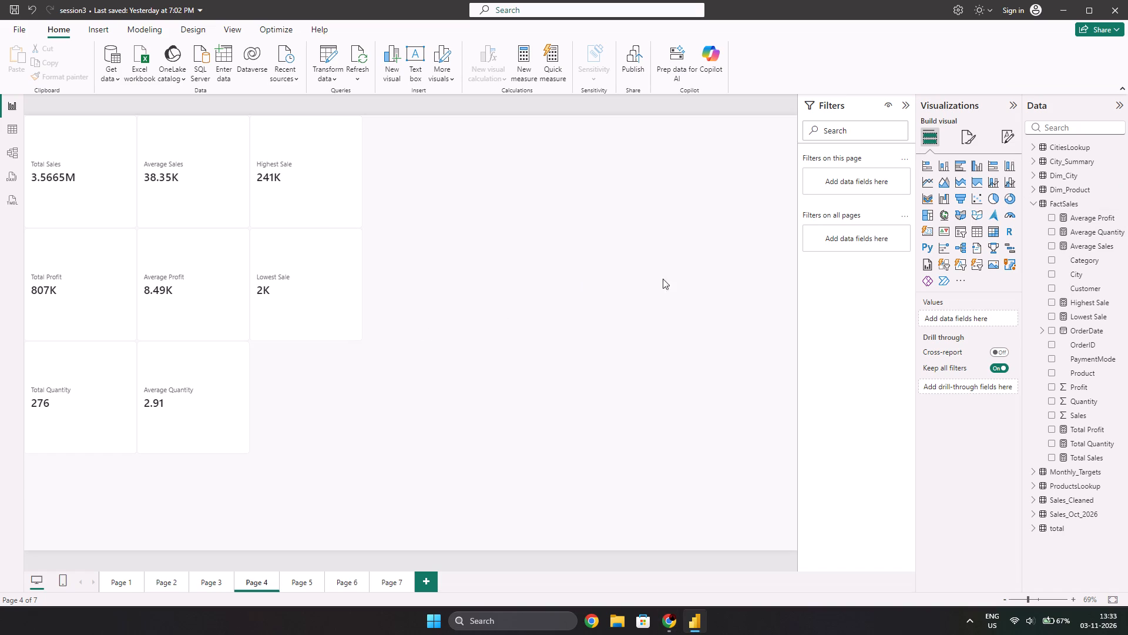
pyautogui.rightClick(1062, 200)
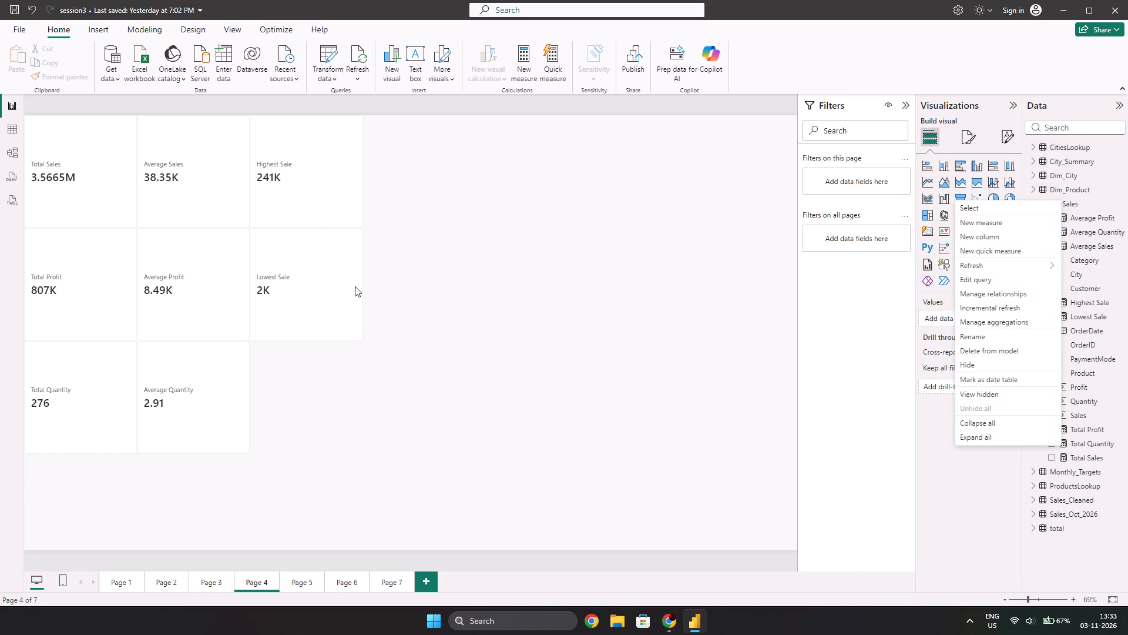
pyautogui.moveTo(315, 297); pyautogui.dragTo(381, 276)
pyautogui.click(315, 285)
pyautogui.moveTo(315, 285); pyautogui.dragTo(410, 184)
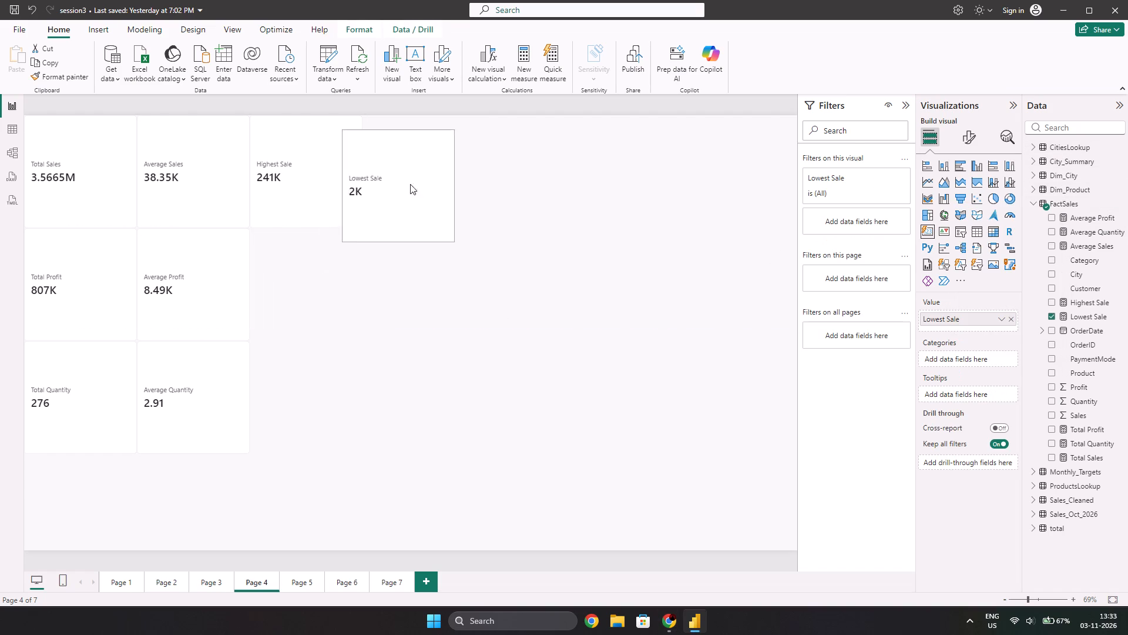
pyautogui.moveTo(410, 184); pyautogui.dragTo(425, 173)
pyautogui.click(336, 356)
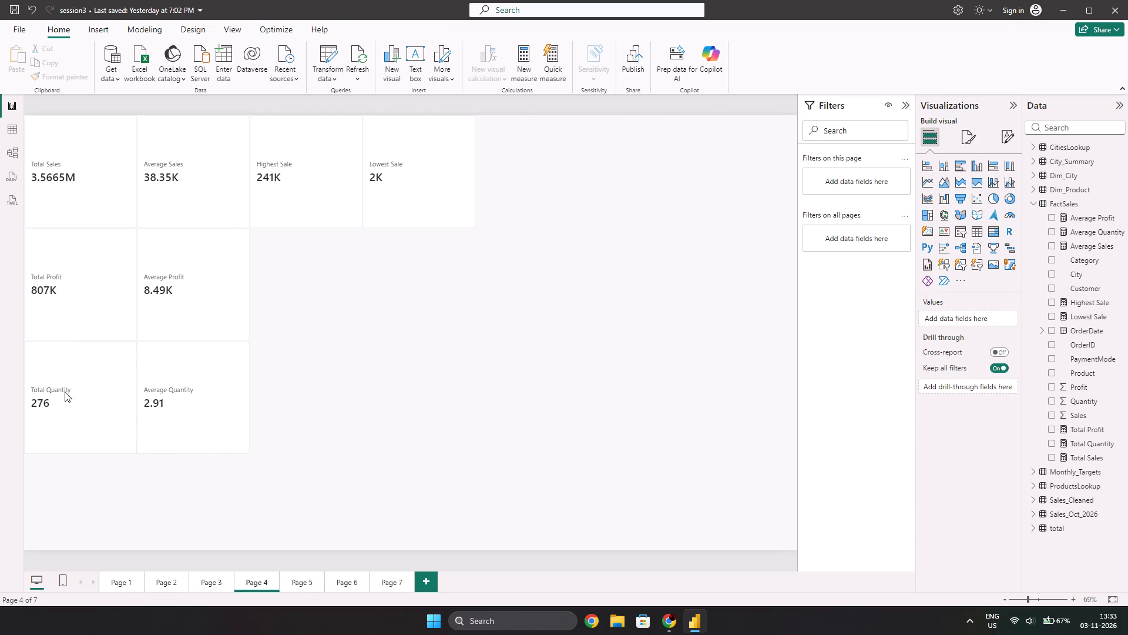
# Move the Total Quantity and Average Quantity cards down to the page's bottom edge, keeping them side by side.
pyautogui.moveTo(70, 387); pyautogui.dragTo(61, 482)
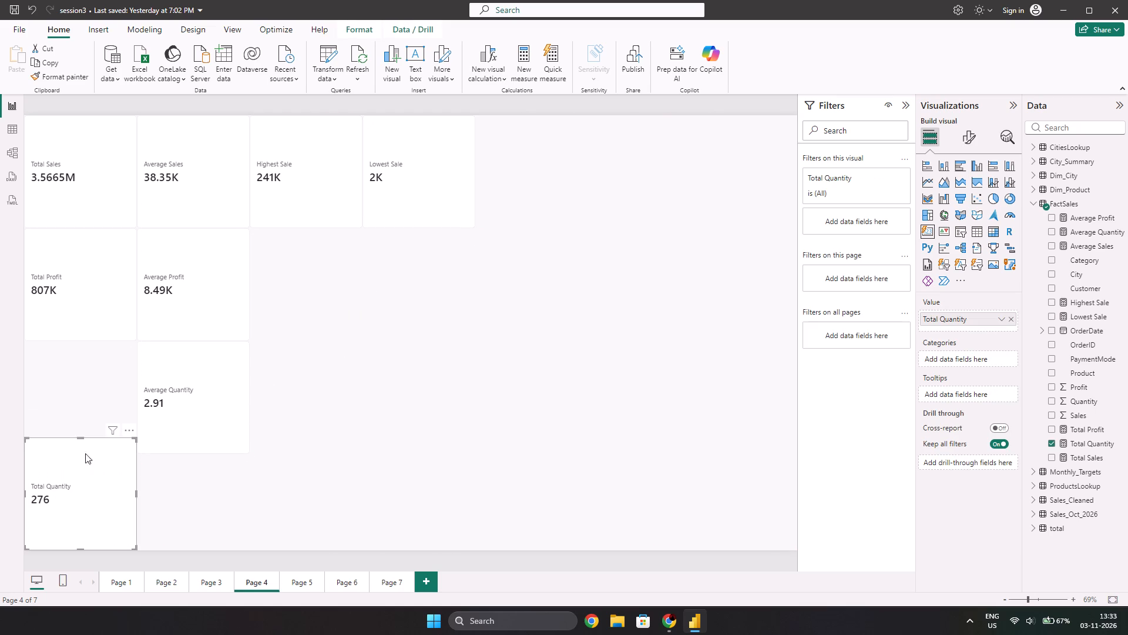
pyautogui.moveTo(190, 382); pyautogui.dragTo(192, 480)
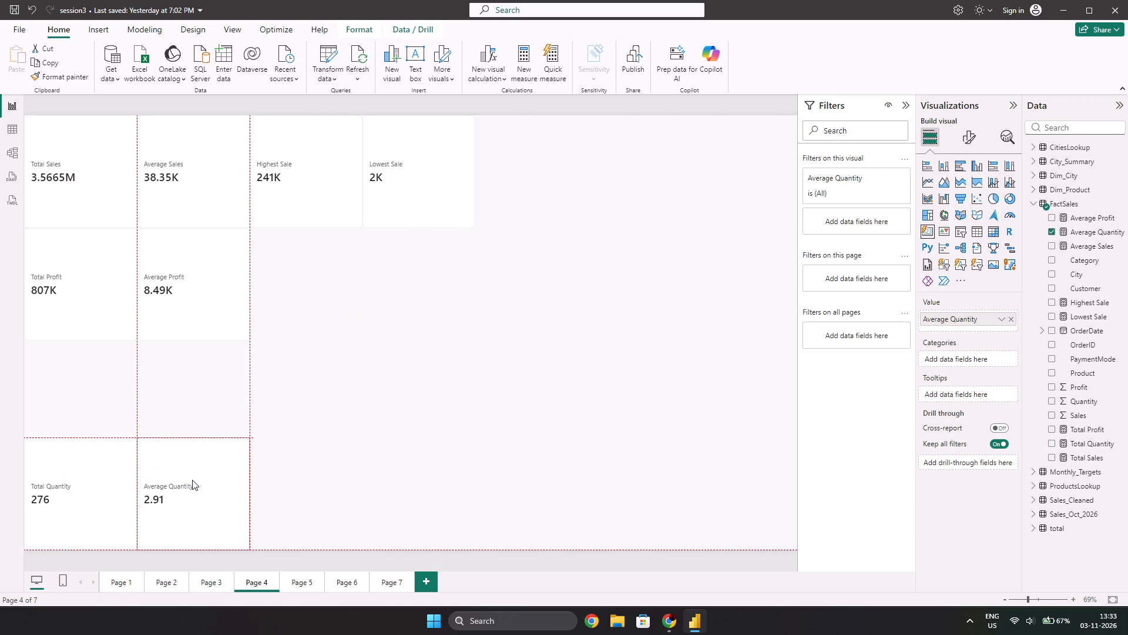
pyautogui.moveTo(192, 480); pyautogui.dragTo(192, 482)
pyautogui.click(328, 371)
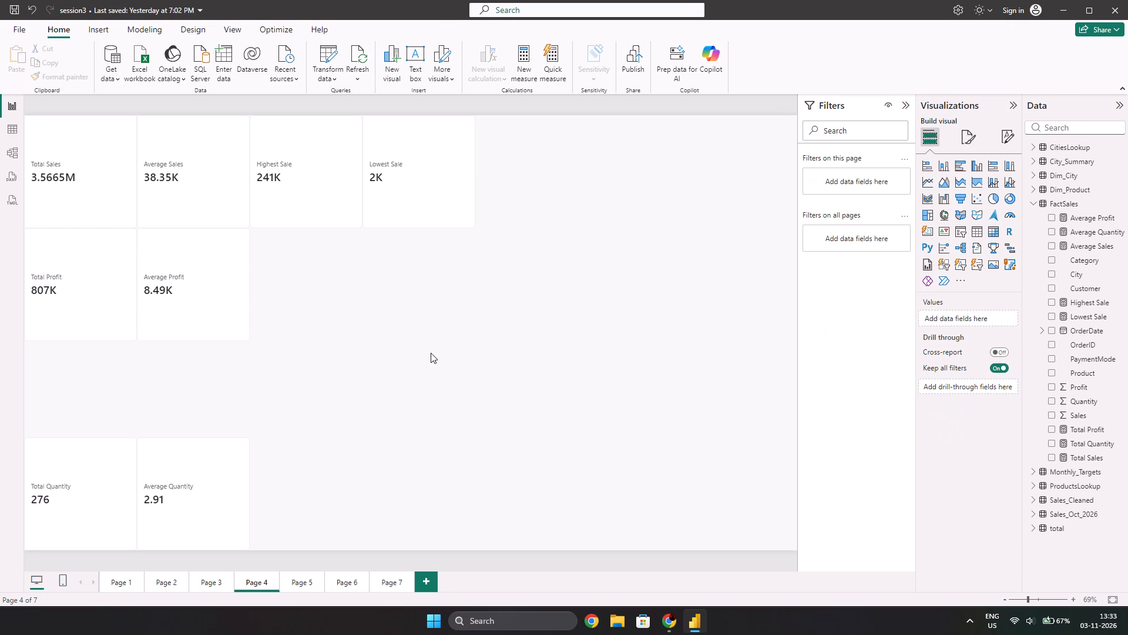
pyautogui.doubleClick(432, 340)
# Create the measure Highest Profit = MAX(FactSales[Profit]) in the FactSales table from the copied formula.
pyautogui.rightClick(1085, 200)
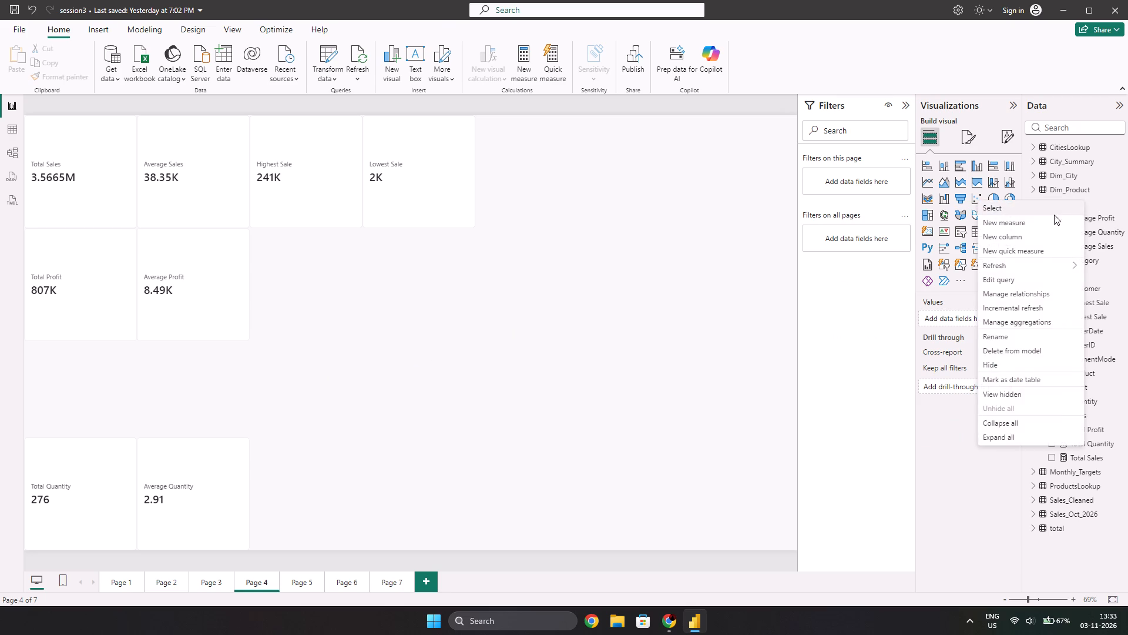
pyautogui.click(1033, 223)
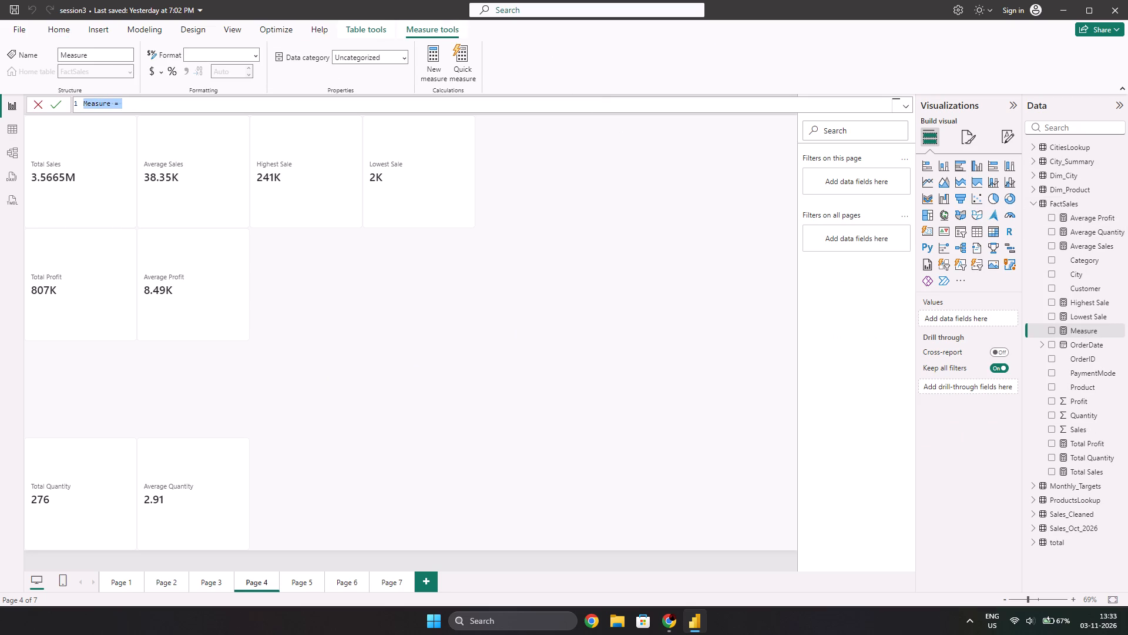
pyautogui.hotkey('ctrl', 'v')
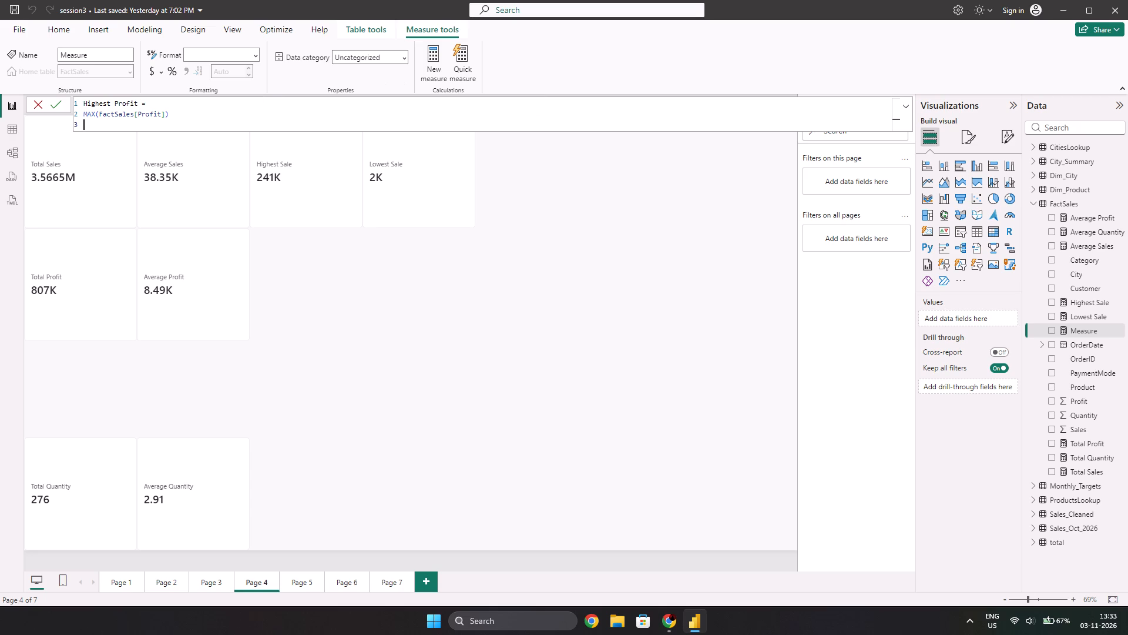
pyautogui.press('Return')
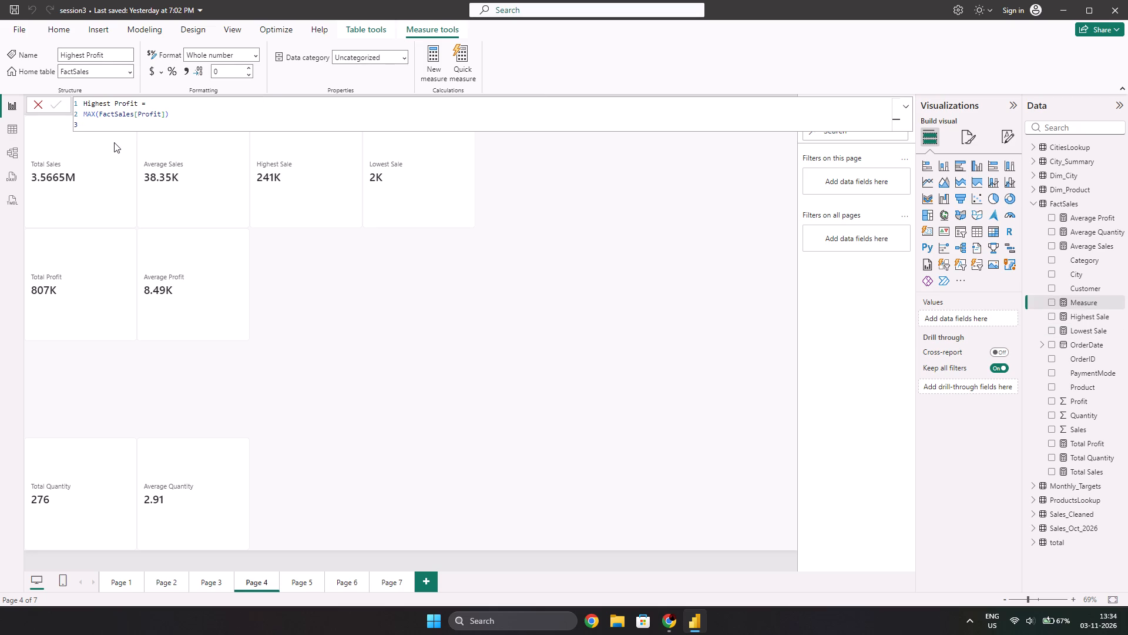
# Add Highest Profit to the page as a card flush beside the Average Profit card and beneath Highest Sale.
pyautogui.click(1052, 299)
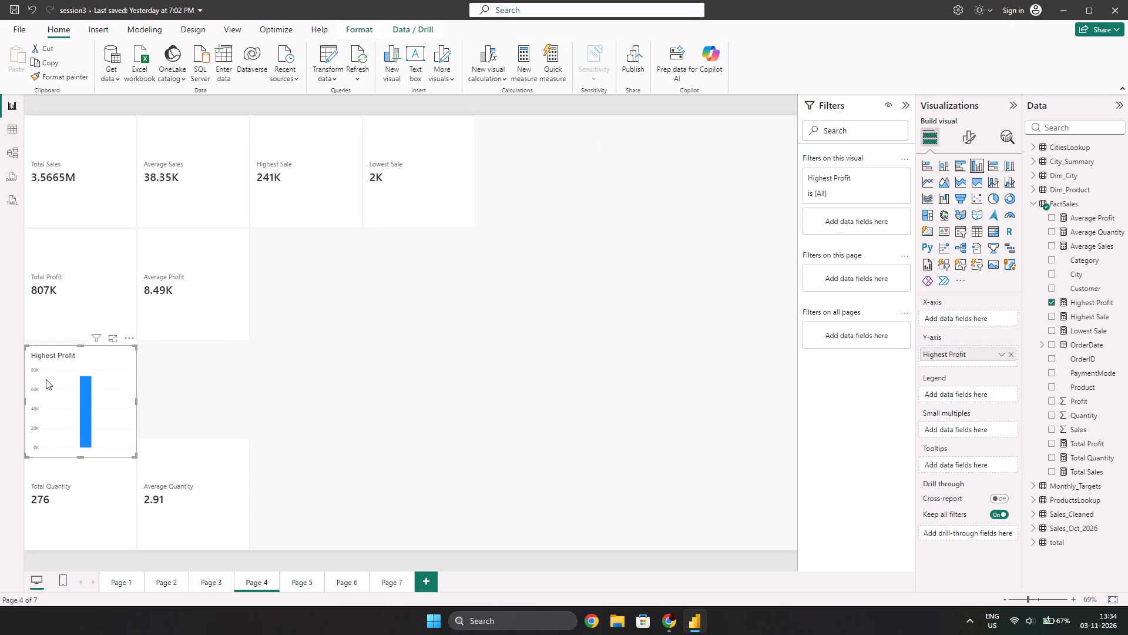
pyautogui.moveTo(52, 379); pyautogui.dragTo(278, 264)
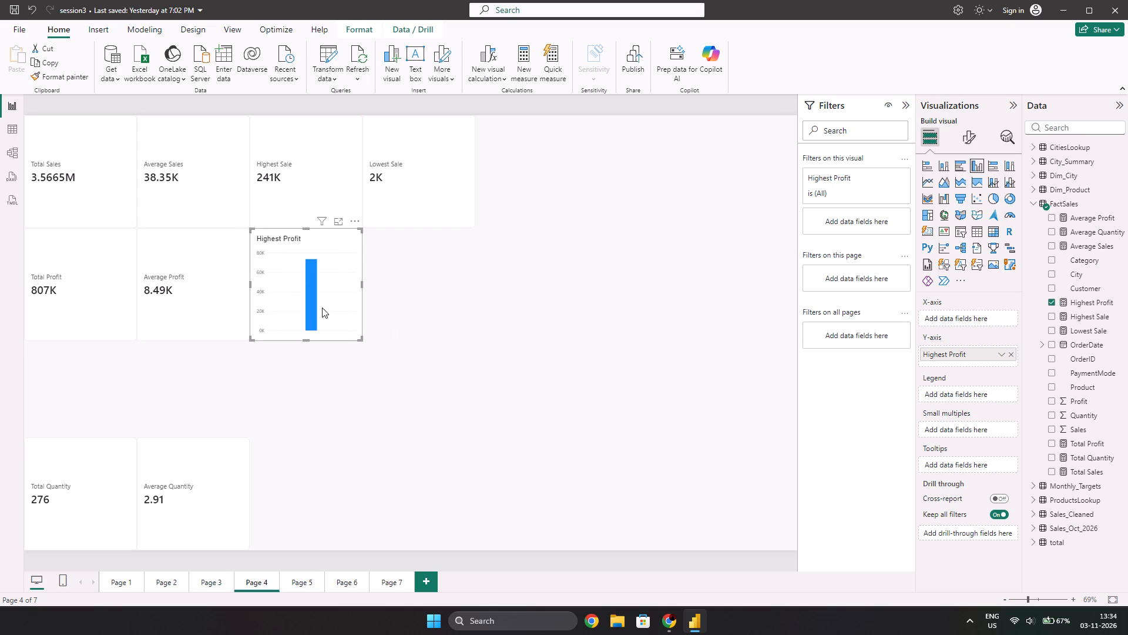
pyautogui.click(931, 229)
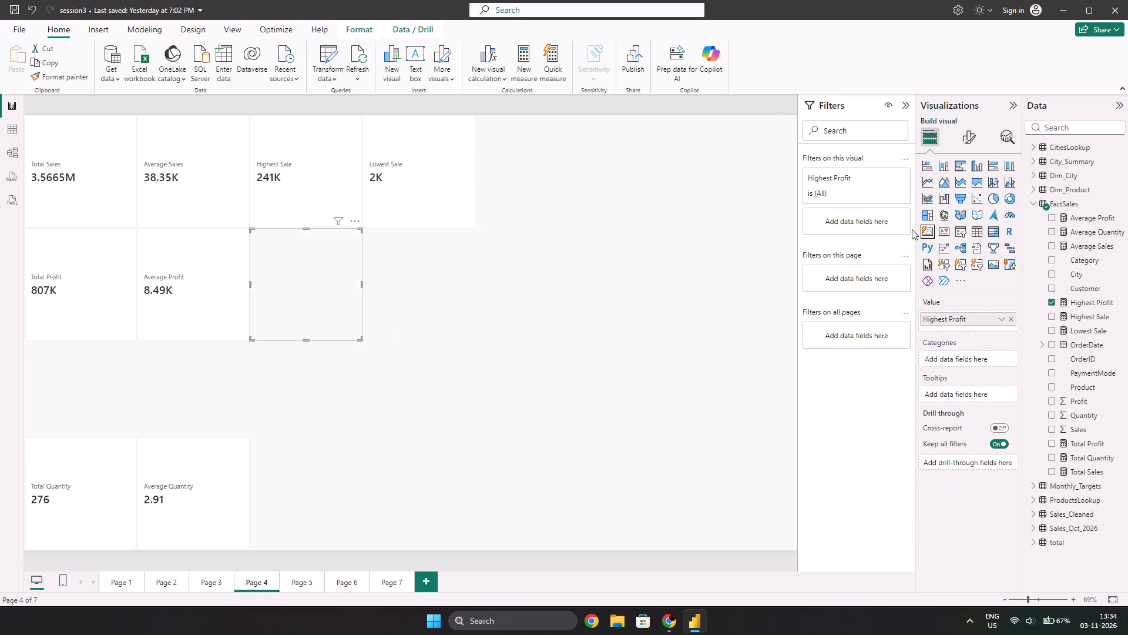
pyautogui.click(435, 286)
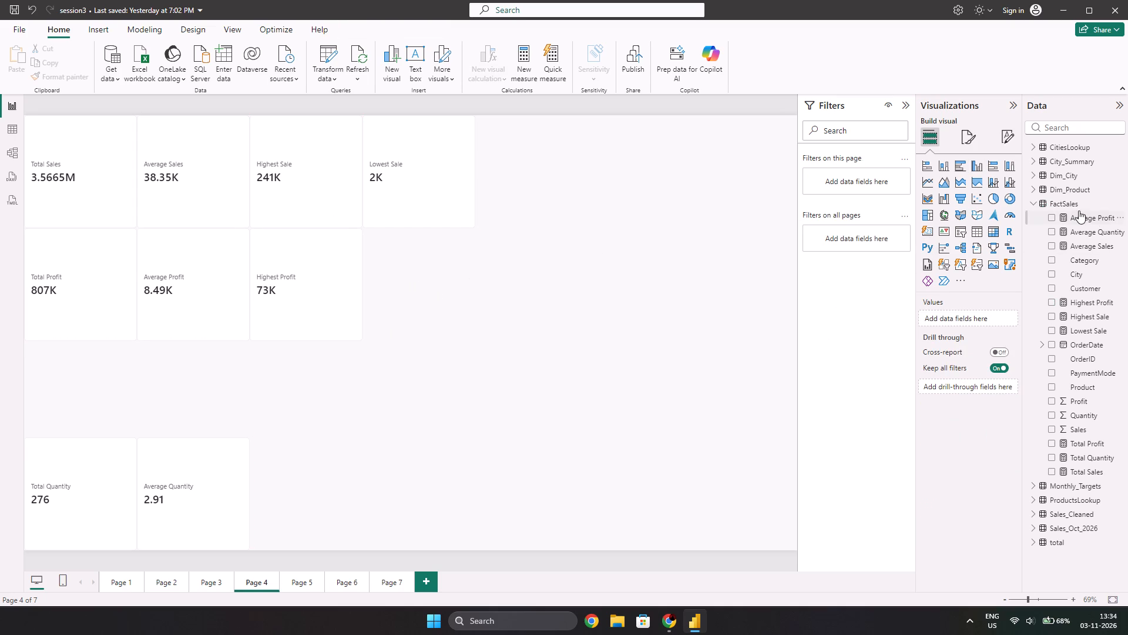
# Create the measure Lowest Profit = MIN(FactSales[Profit]) in the FactSales table by adapting the copied Highest Profit formula.
pyautogui.rightClick(1072, 202)
pyautogui.click(996, 227)
pyautogui.hotkey('ctrl', 'v')
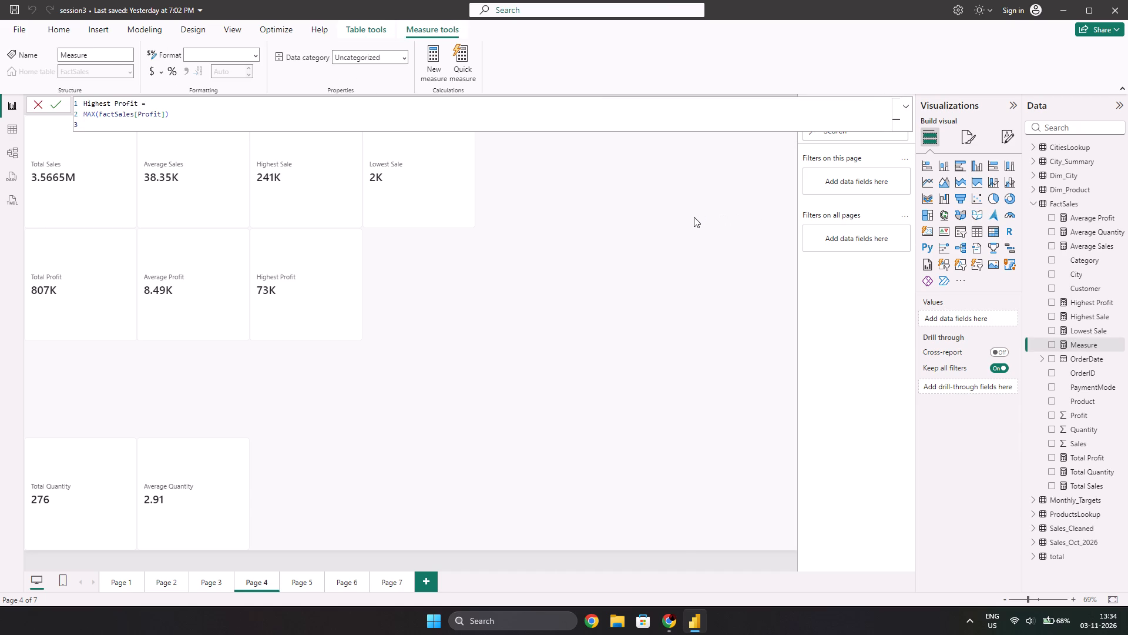
pyautogui.press('Up')
pyautogui.press('Up')
pyautogui.press('Right')
pyautogui.hotkey('shift', 'Right')
pyautogui.hotkey('shift', 'Right')
pyautogui.hotkey('shift', 'Right')
pyautogui.hotkey('shift', 'Right')
pyautogui.hotkey('shift', 'Right')
pyautogui.hotkey('shift', 'Right')
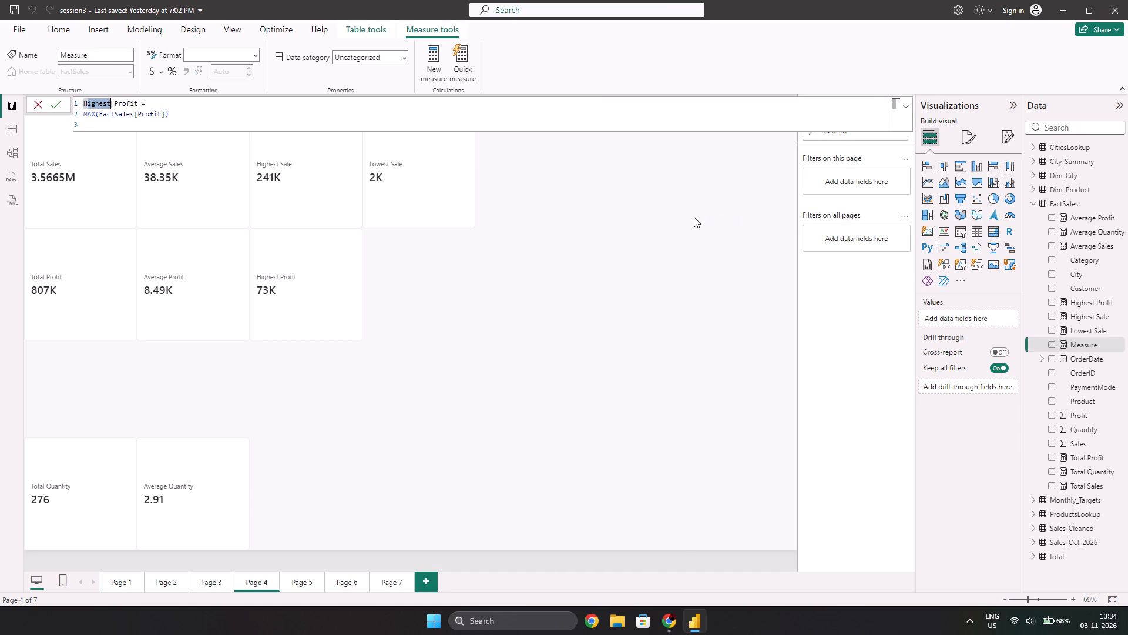
pyautogui.press('Left')
pyautogui.press('Right')
pyautogui.press('Right')
pyautogui.press('Right')
pyautogui.hotkey('shift', 'Left')
pyautogui.hotkey('shift', 'Left')
pyautogui.hotkey('shift', 'Left')
pyautogui.hotkey('shift', 'Left')
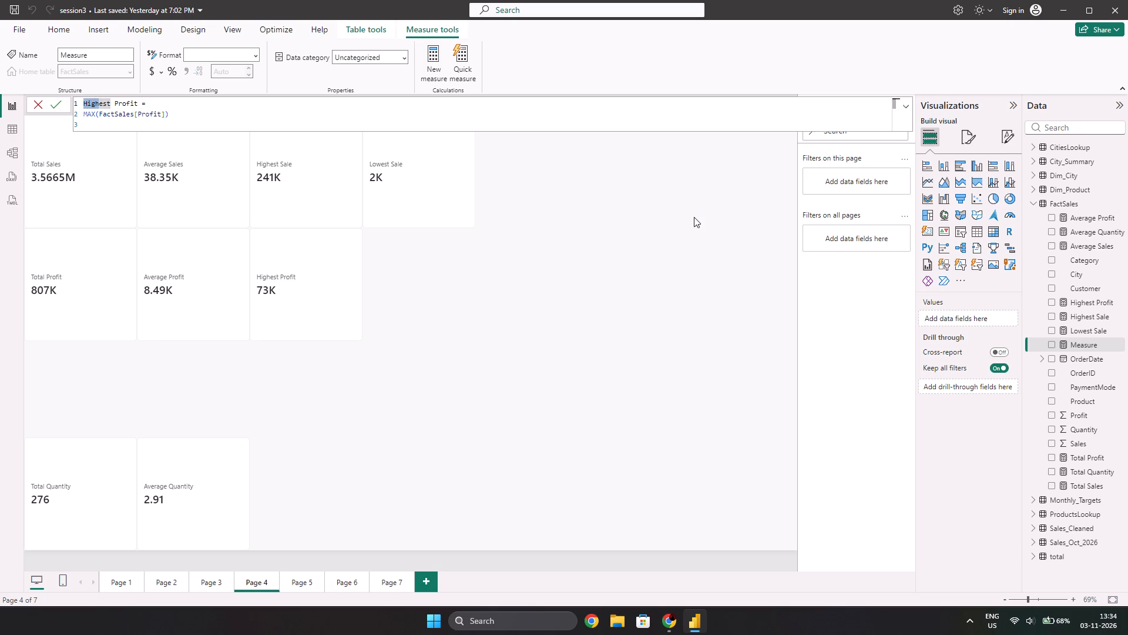
pyautogui.hotkey('shift', 'l')
pyautogui.write('ow')
pyautogui.press('Down')
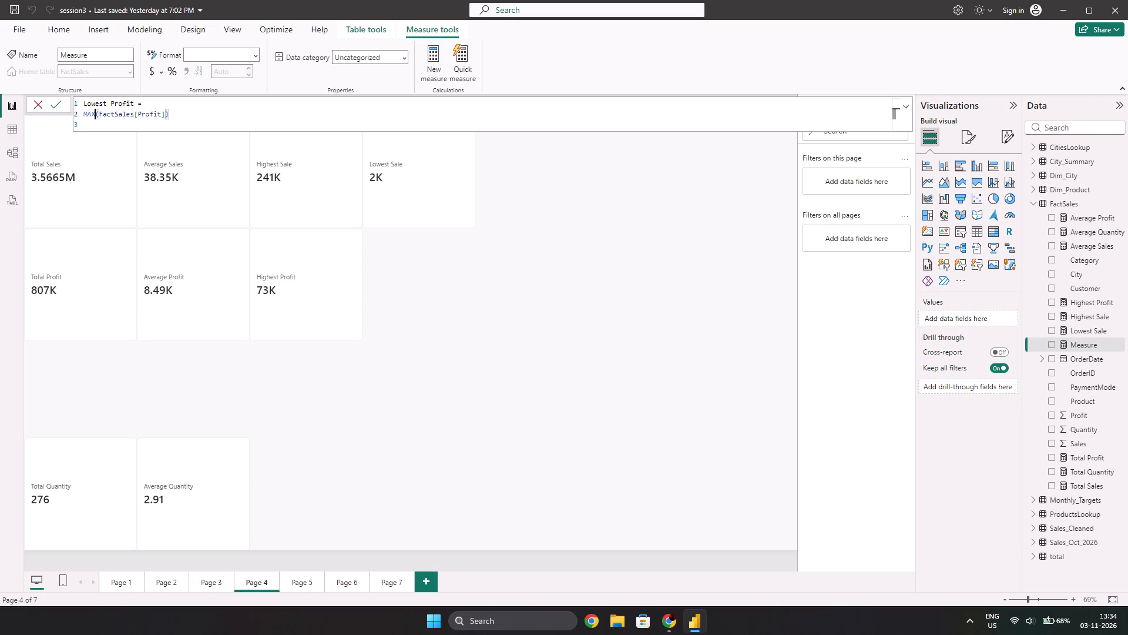
pyautogui.press('BackSpace')
pyautogui.press('BackSpace')
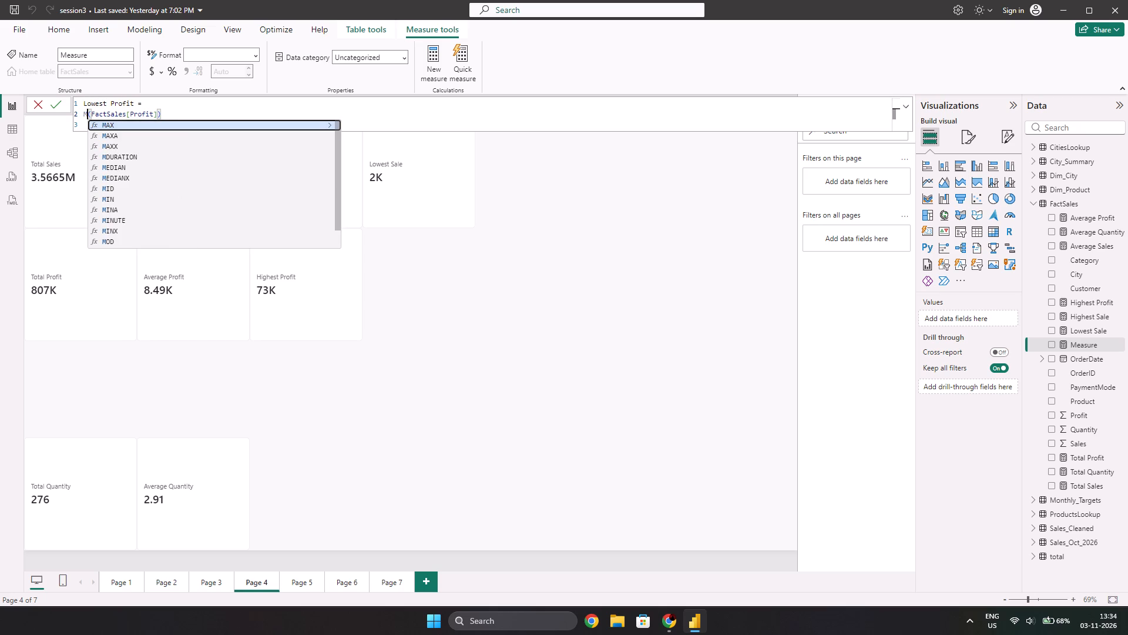
pyautogui.write('IN')
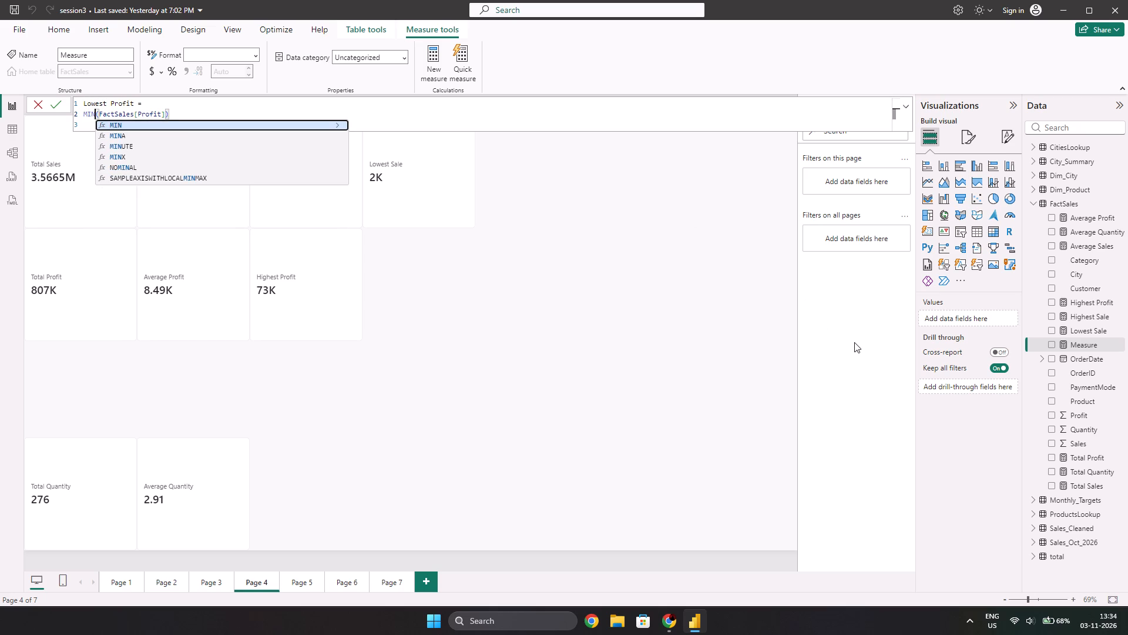
pyautogui.press('Return')
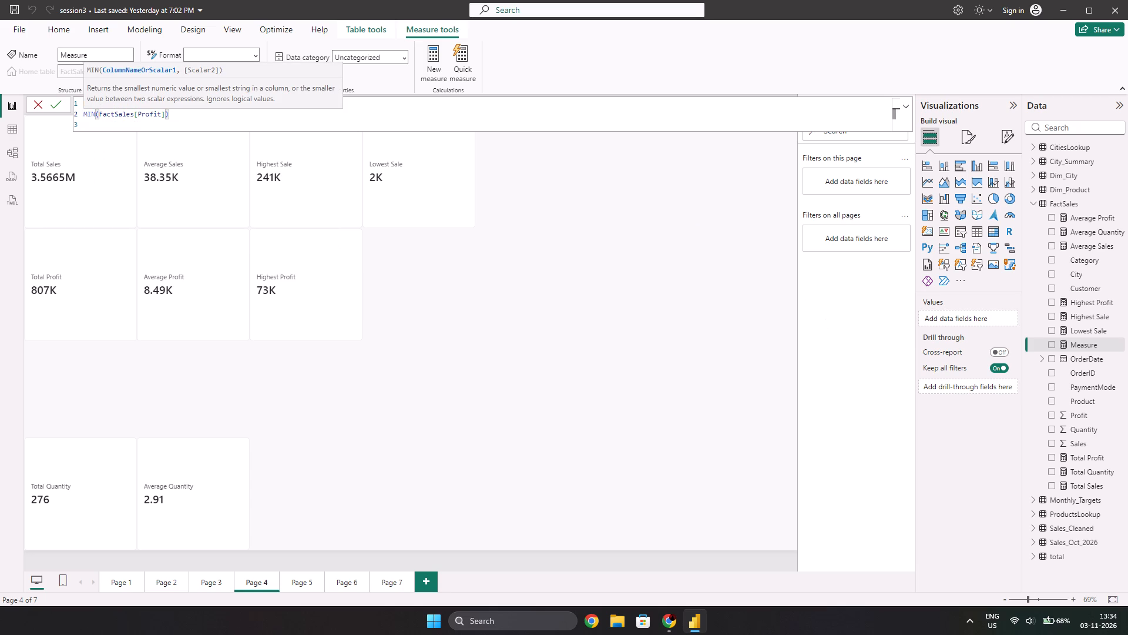
pyautogui.press('Return')
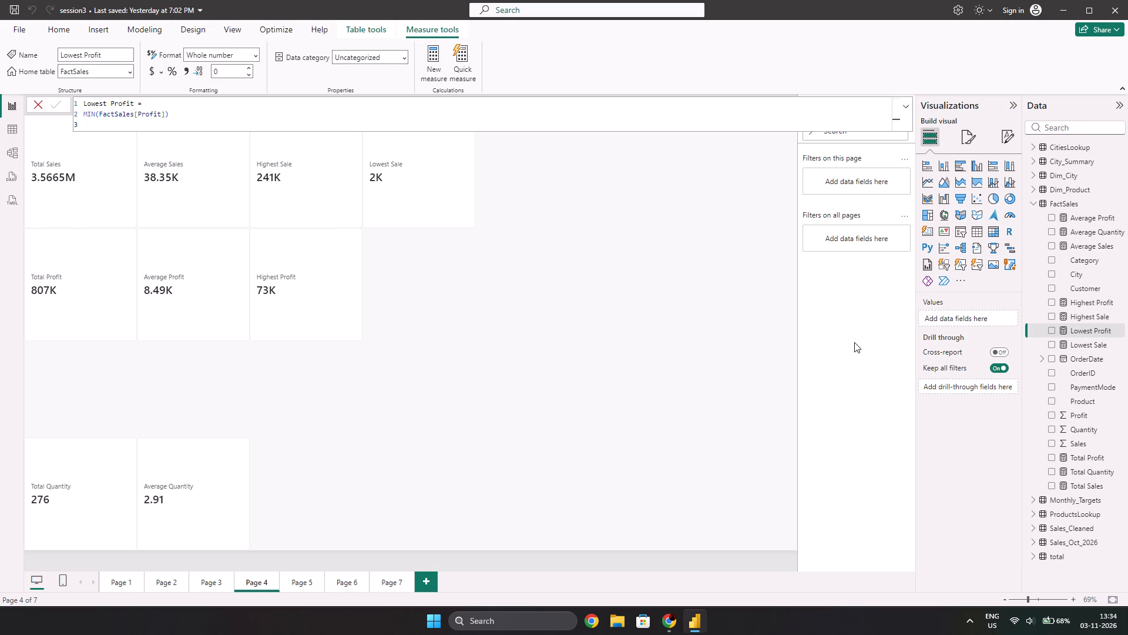
# Add Lowest Profit to the page as a card flush beside the Highest Profit card and beneath Lowest Sale.
pyautogui.click(1050, 328)
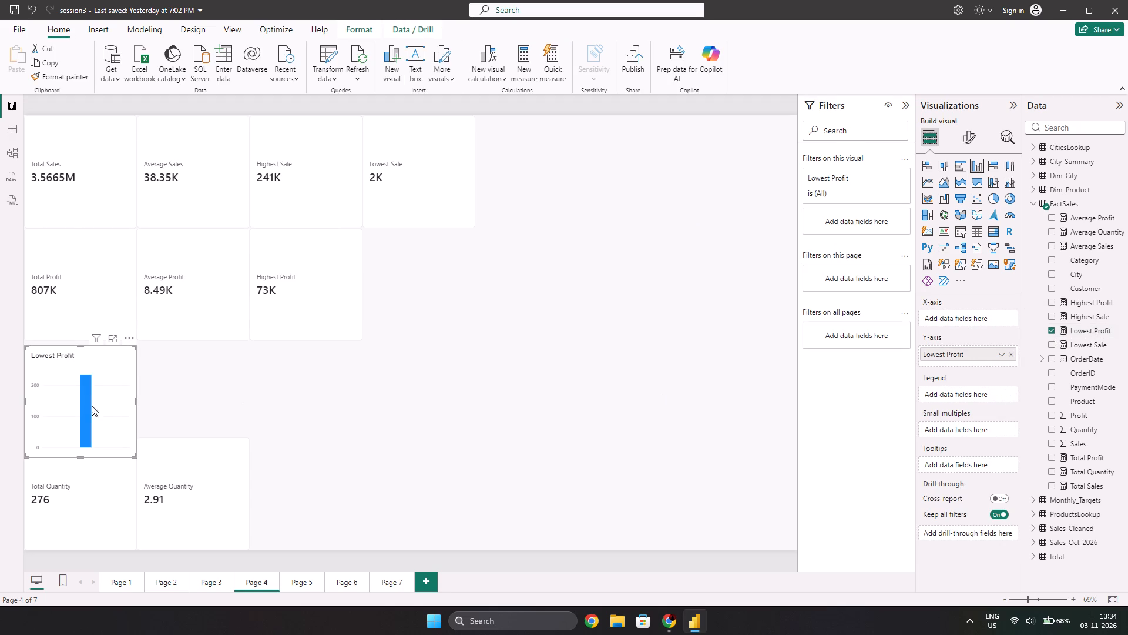
pyautogui.moveTo(73, 404); pyautogui.dragTo(410, 287)
pyautogui.click(926, 231)
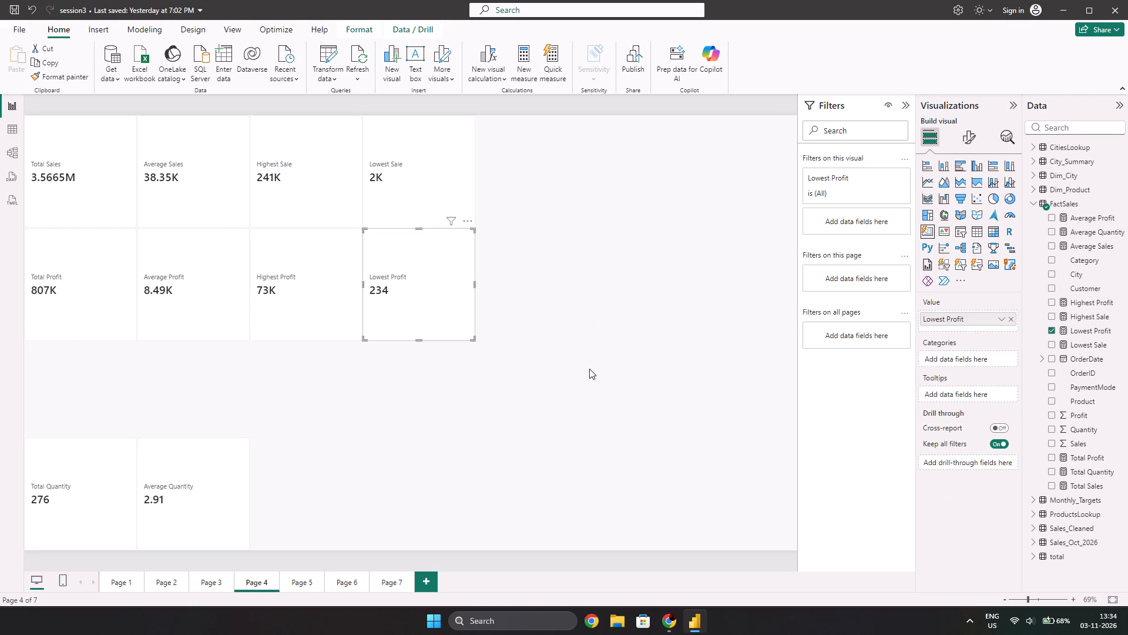
pyautogui.click(542, 392)
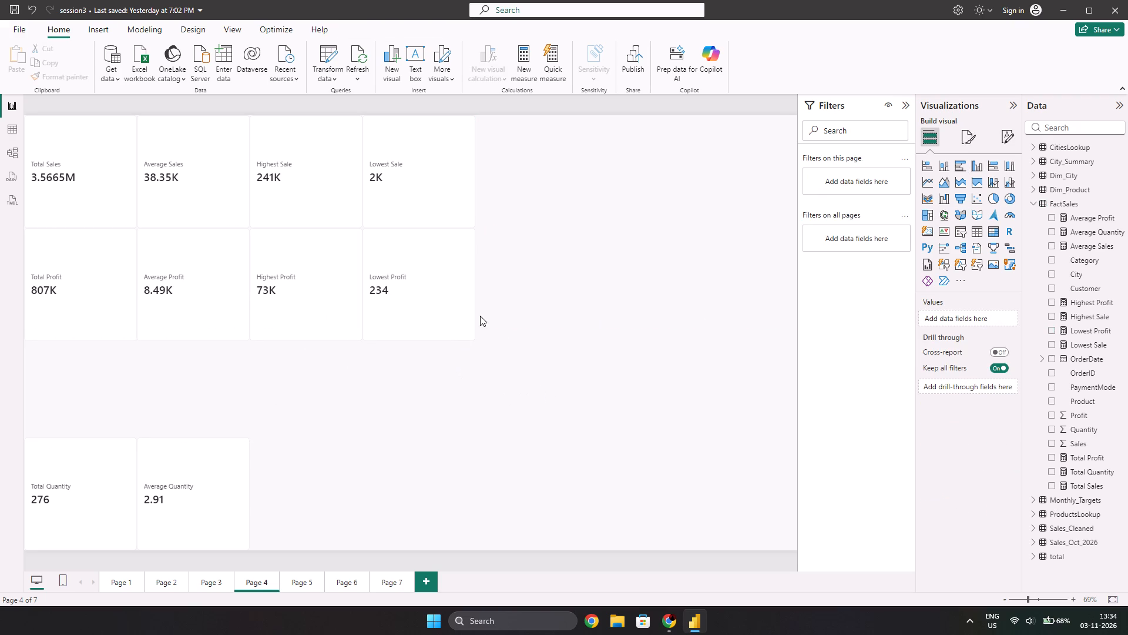
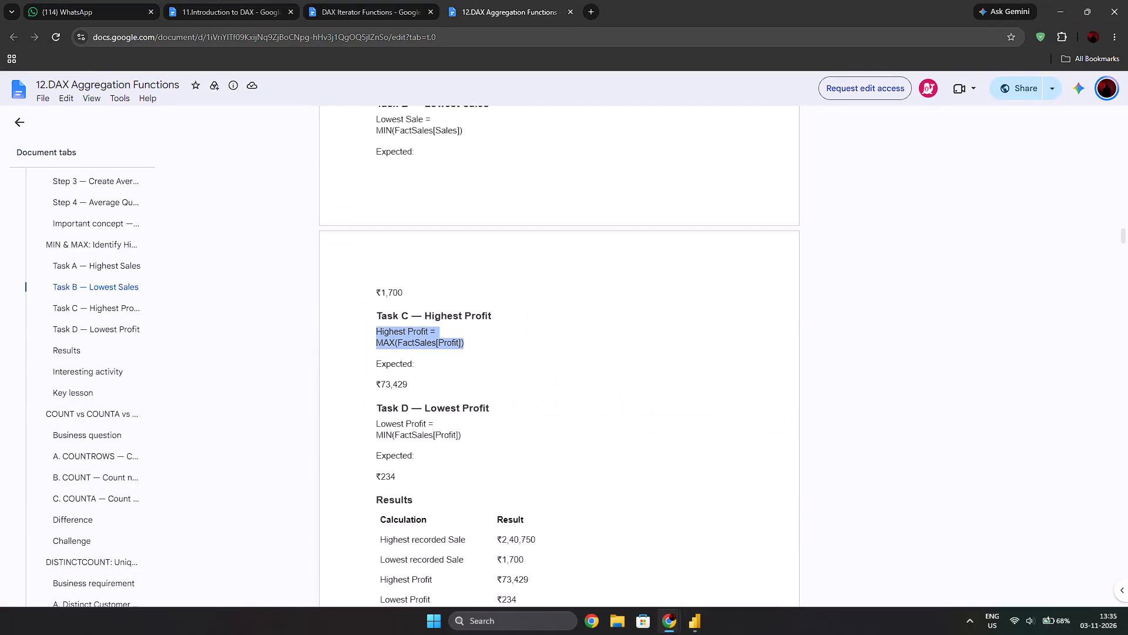
# Move the Total Quantity and Average Quantity cards up so they sit flush beneath the Total Profit and Average Profit cards.
pyautogui.click(595, 382)
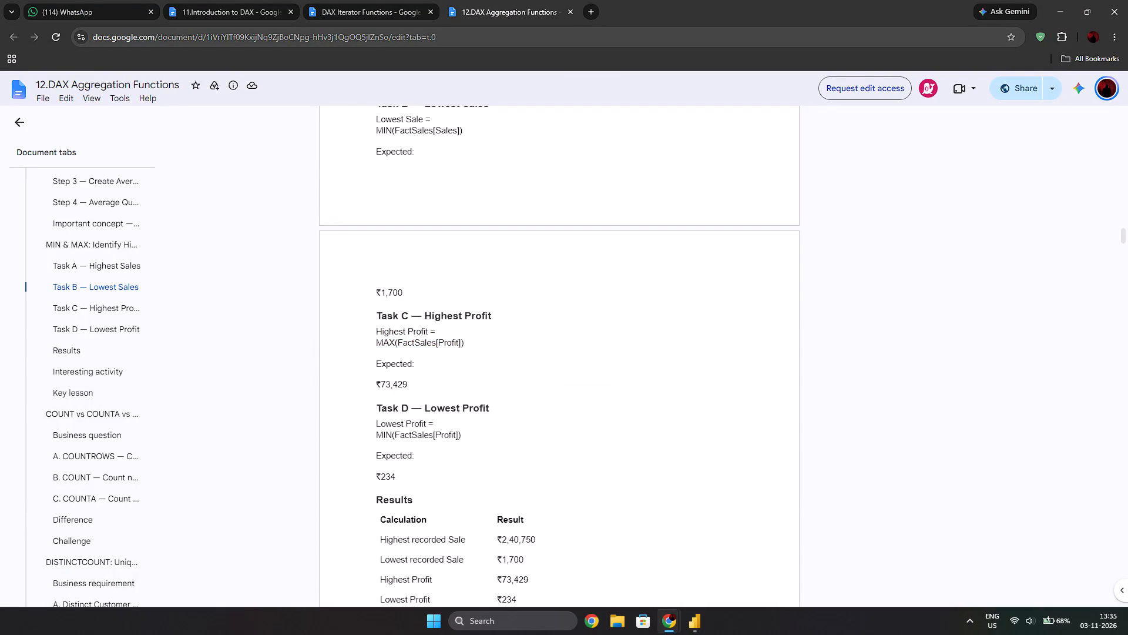
pyautogui.scroll(-2, 466, 435)
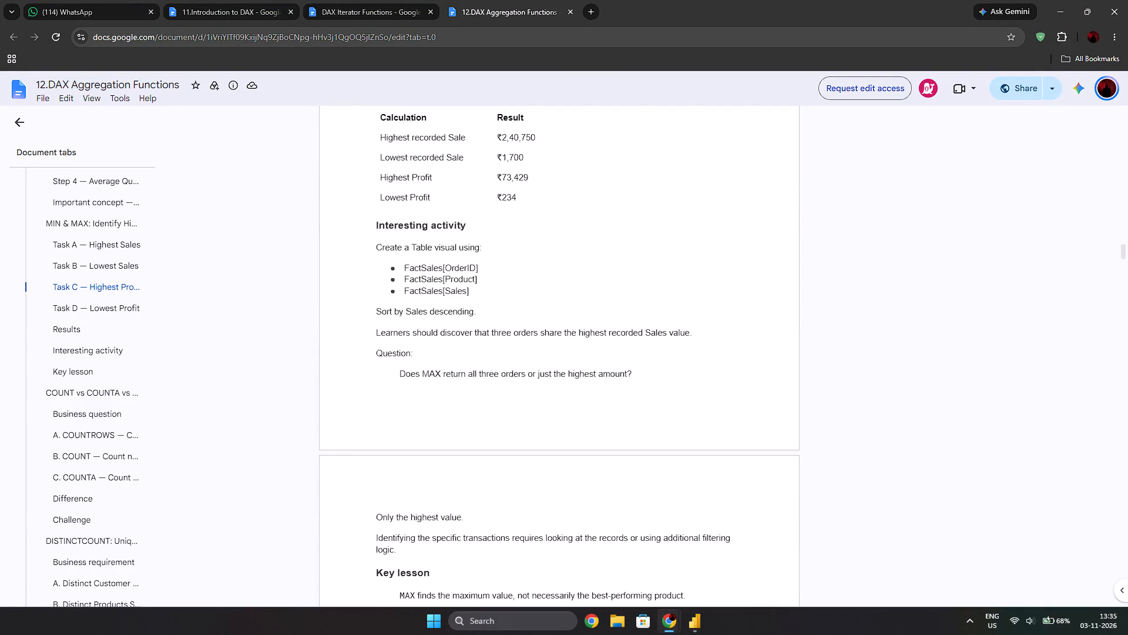
pyautogui.click(509, 258)
pyautogui.hotkey('alt', 'Tab')
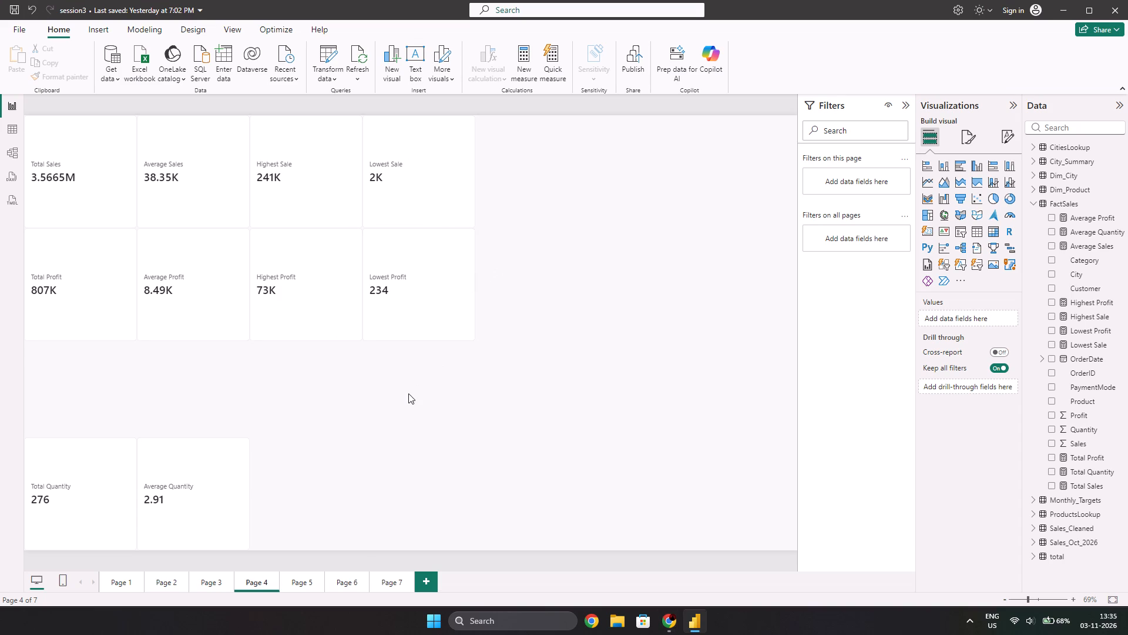
pyautogui.click(408, 393)
pyautogui.moveTo(104, 478); pyautogui.dragTo(106, 382)
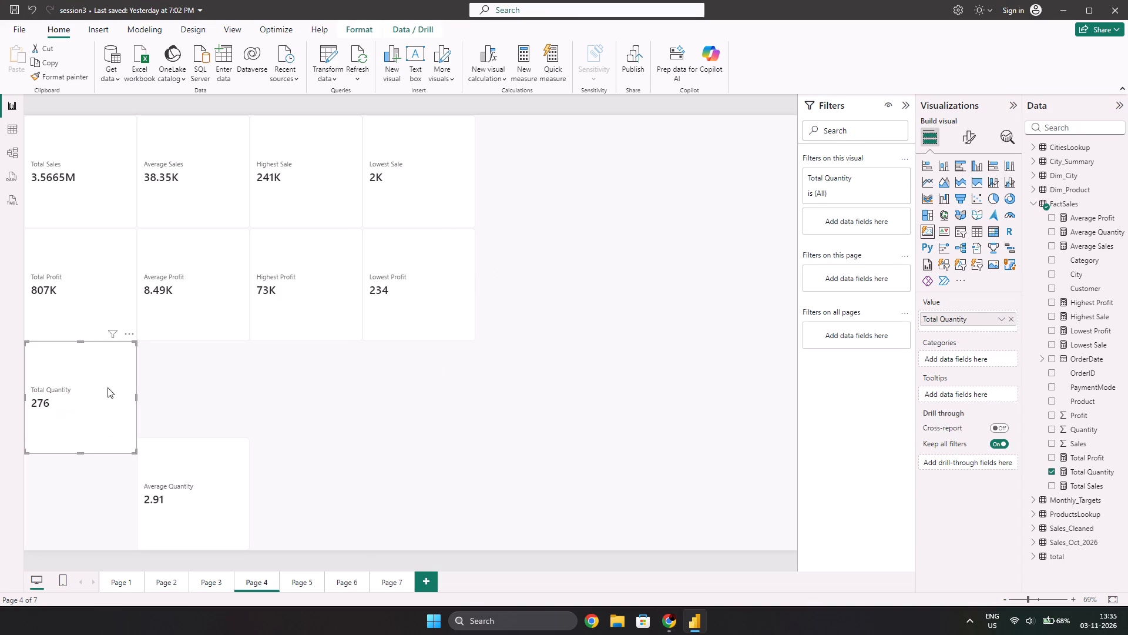
pyautogui.moveTo(169, 480); pyautogui.dragTo(166, 383)
pyautogui.click(354, 412)
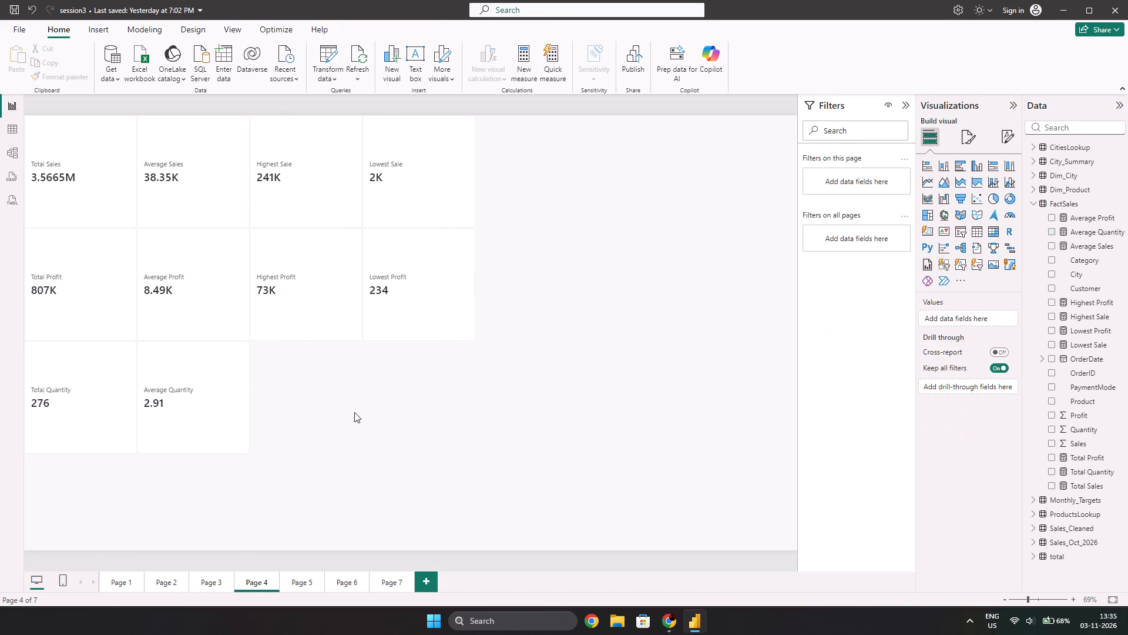
# Following the document's Interesting activity, add a table visual with the FactSales fields OrderID, Product and Sales.
pyautogui.hotkey('alt', 'Tab')
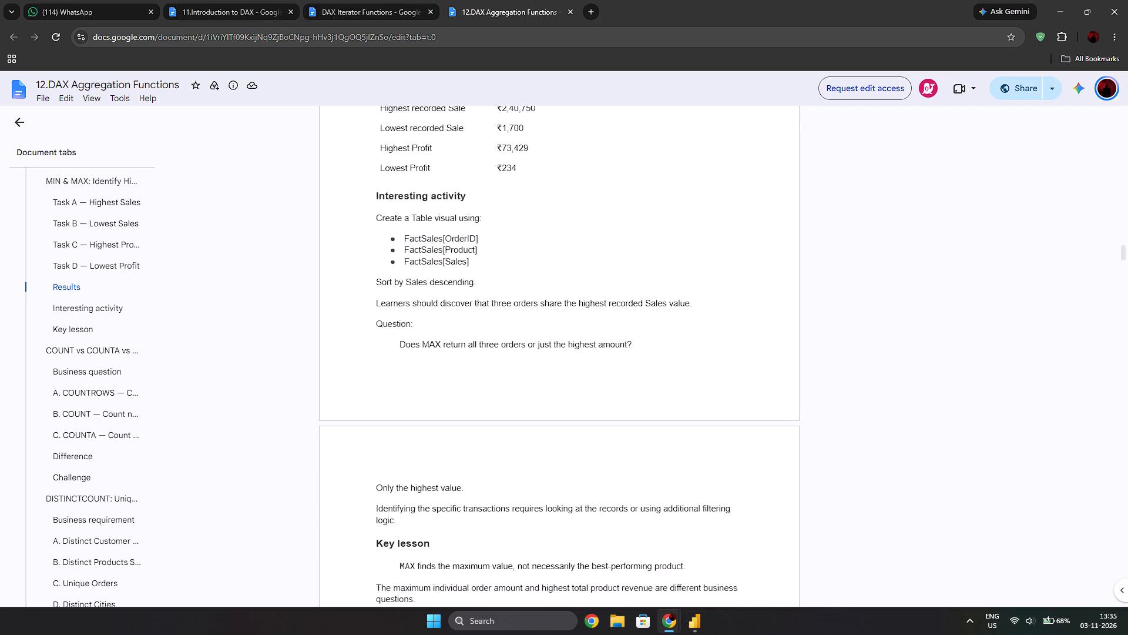
pyautogui.hotkey('alt', 'Tab')
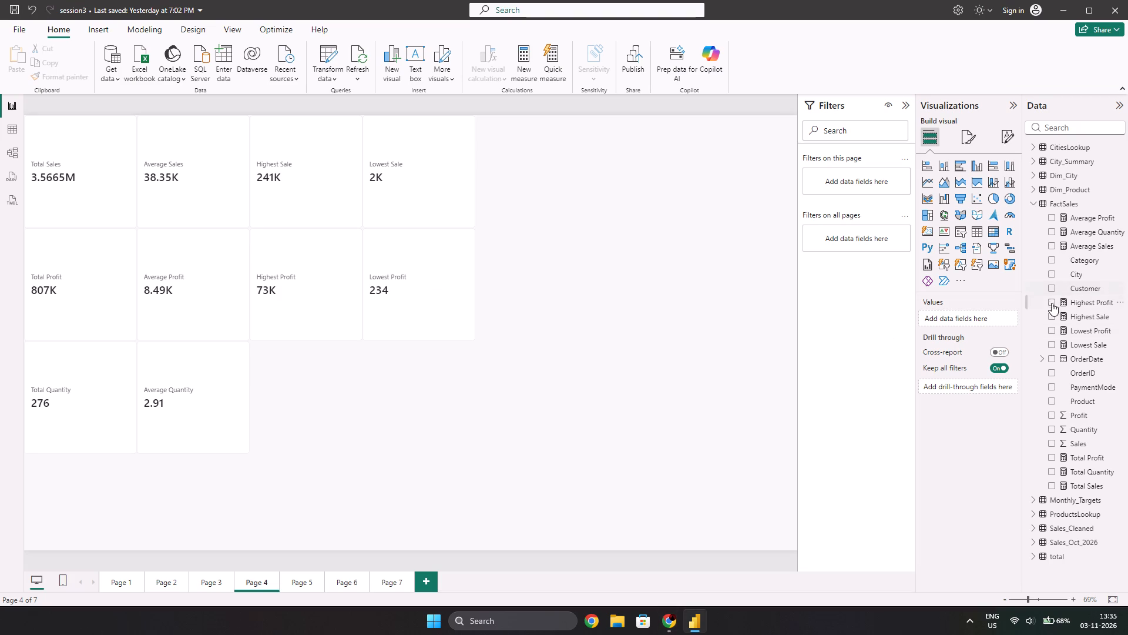
pyautogui.click(1050, 373)
pyautogui.click(1053, 400)
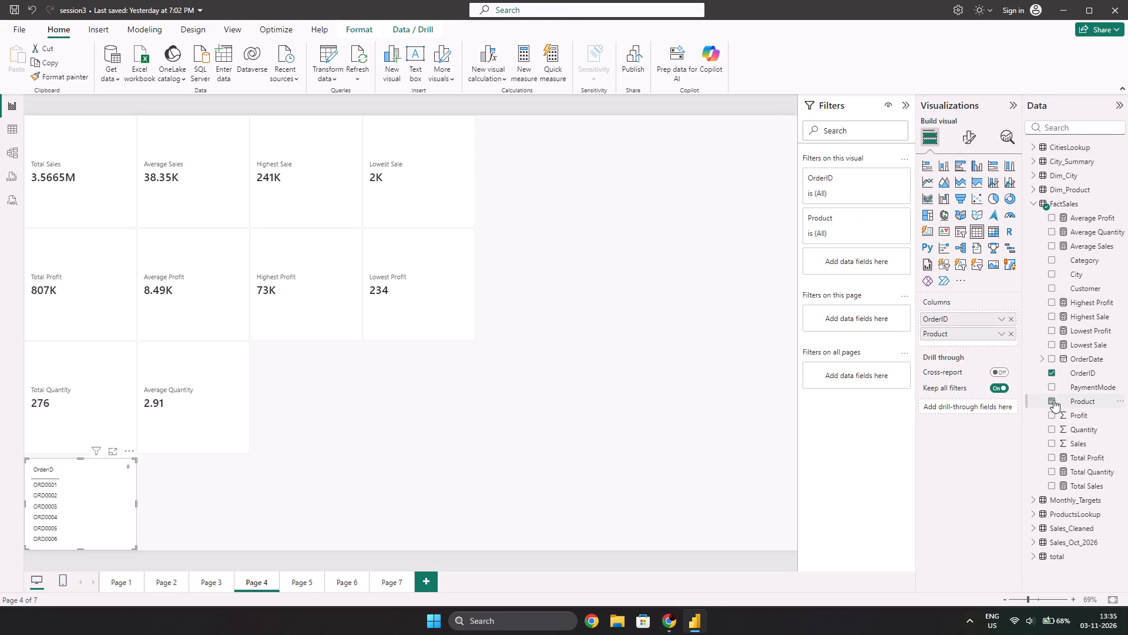
pyautogui.click(1052, 443)
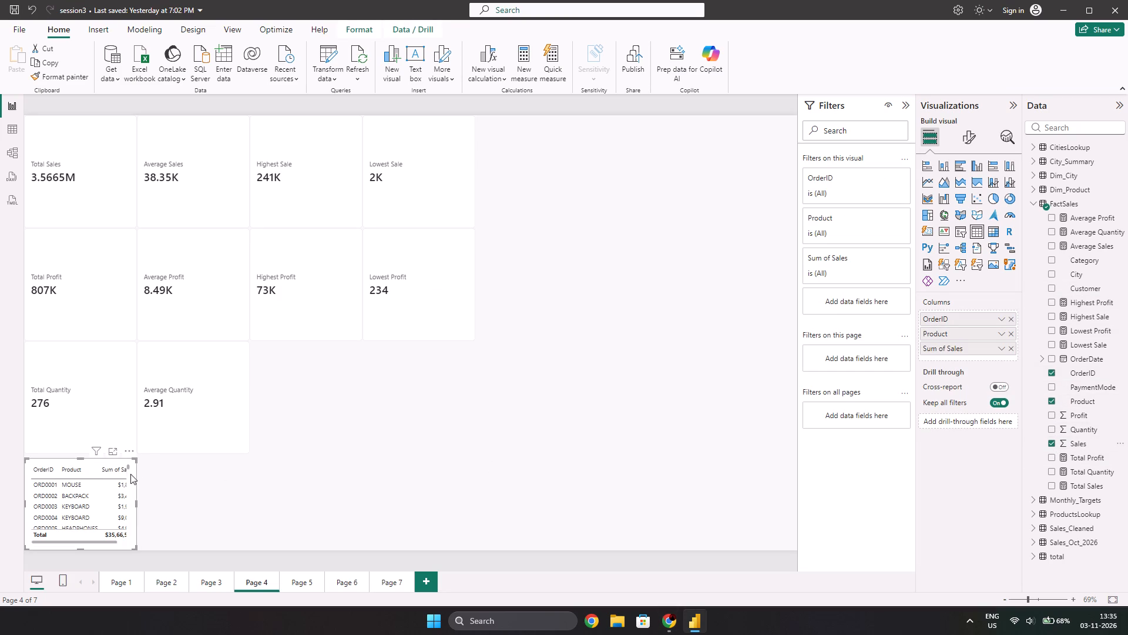
# Place the order table flush beside the Lowest Sale card and enlarge it to span both the sales and profit card rows.
pyautogui.moveTo(92, 460); pyautogui.dragTo(132, 460)
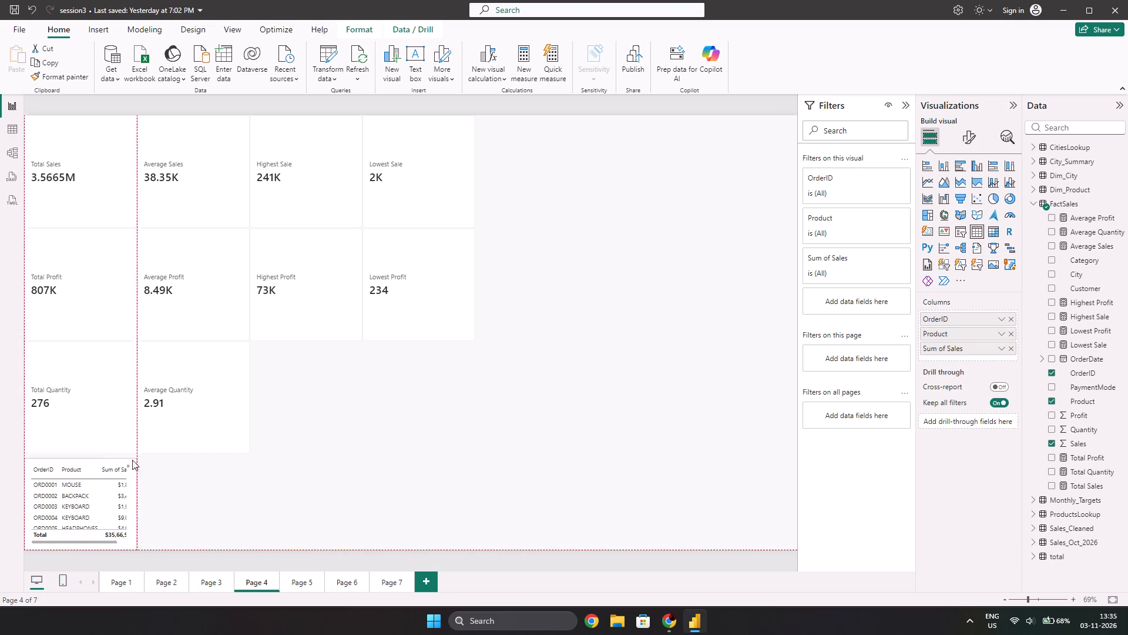
pyautogui.moveTo(132, 460); pyautogui.dragTo(542, 118)
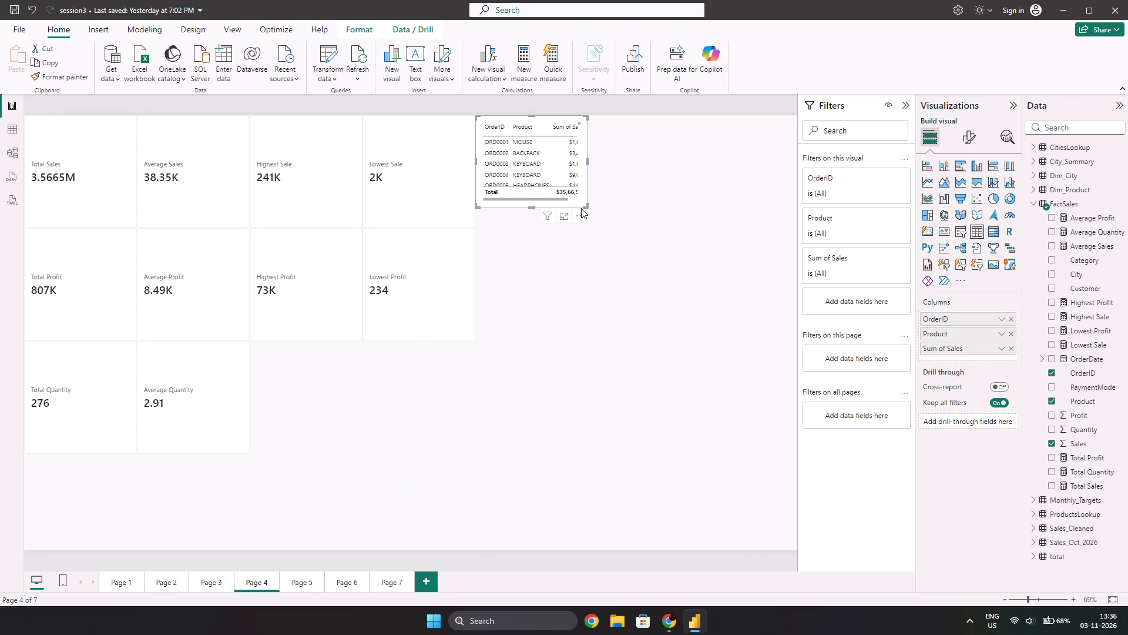
pyautogui.click(581, 208)
pyautogui.moveTo(587, 202); pyautogui.dragTo(612, 223)
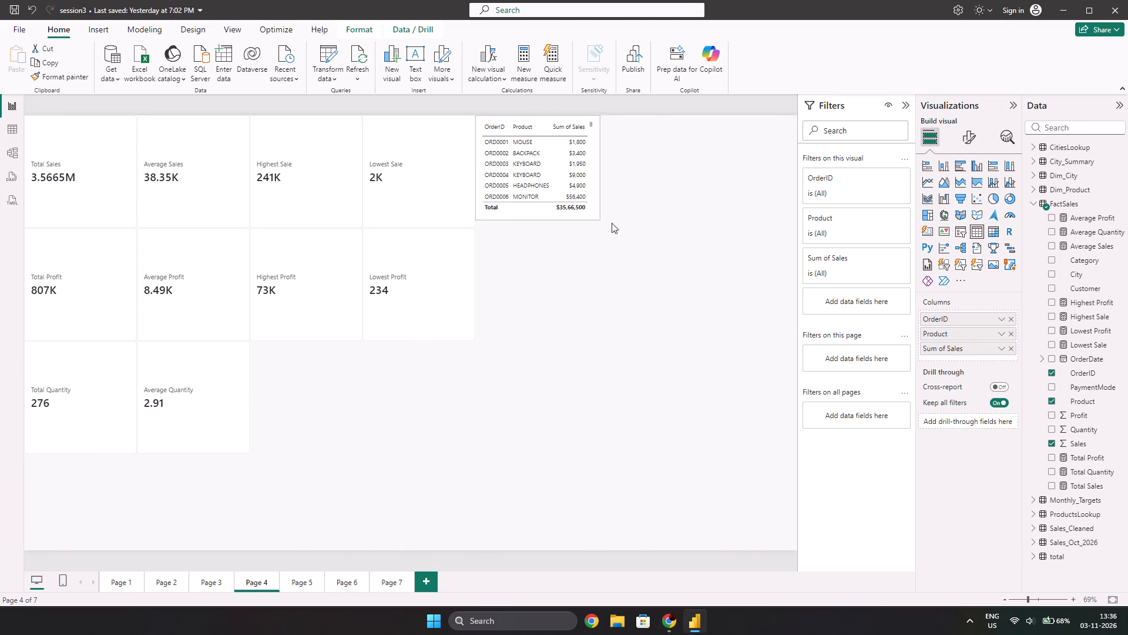
pyautogui.moveTo(612, 223); pyautogui.dragTo(768, 320)
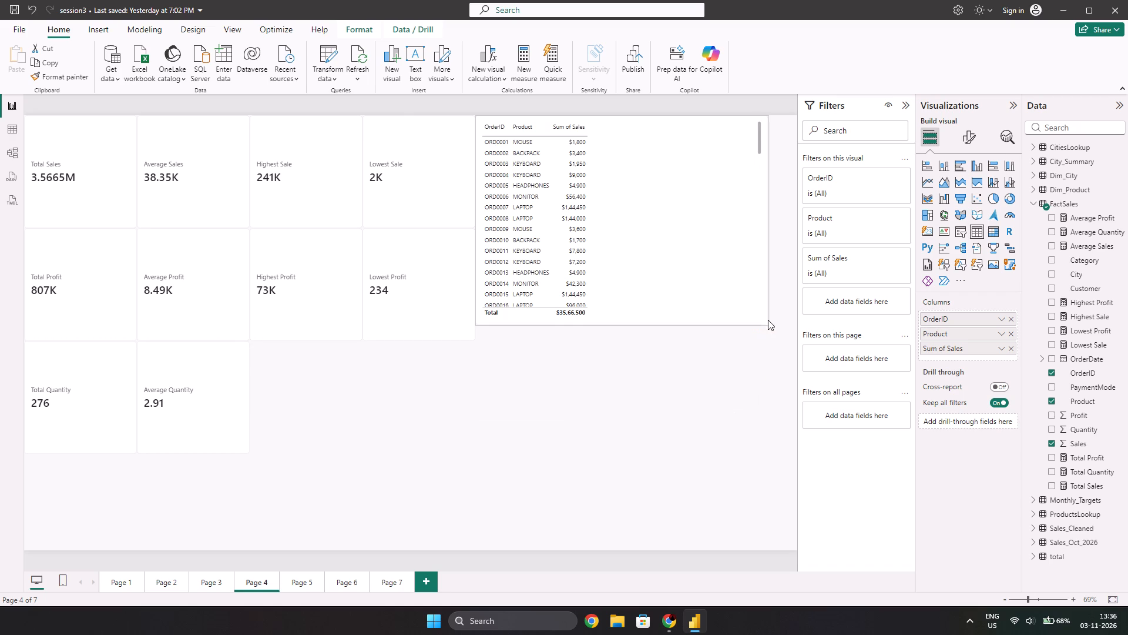
pyautogui.moveTo(768, 320); pyautogui.dragTo(768, 336)
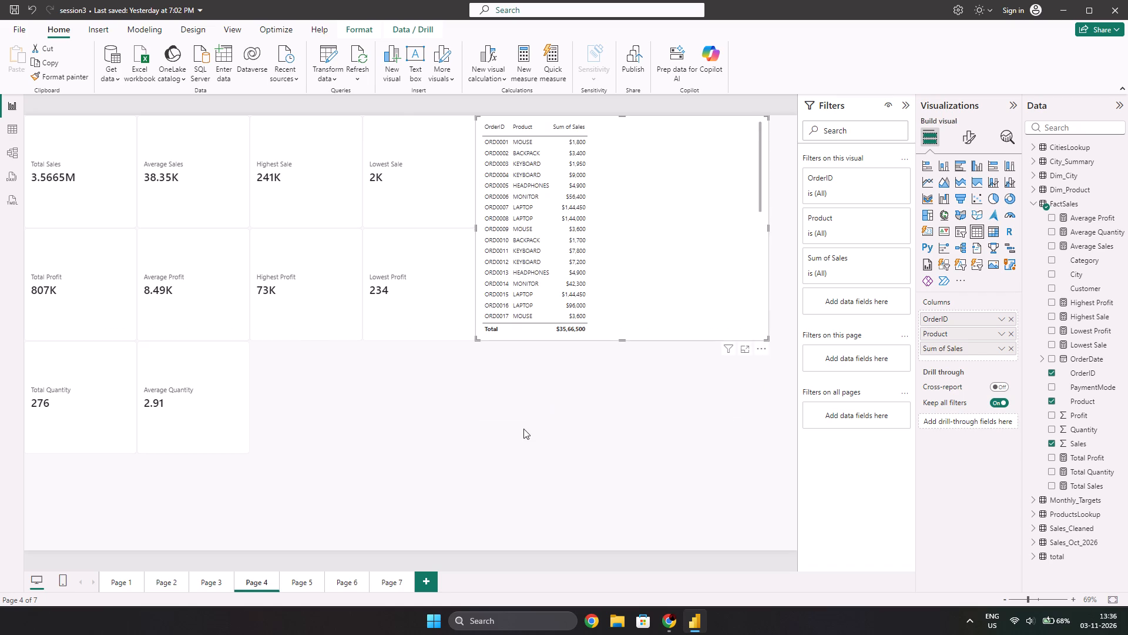
pyautogui.click(523, 429)
# Sort the order table by Sum of Sales in descending order, as the document instructs.
pyautogui.hotkey('alt', 'Tab')
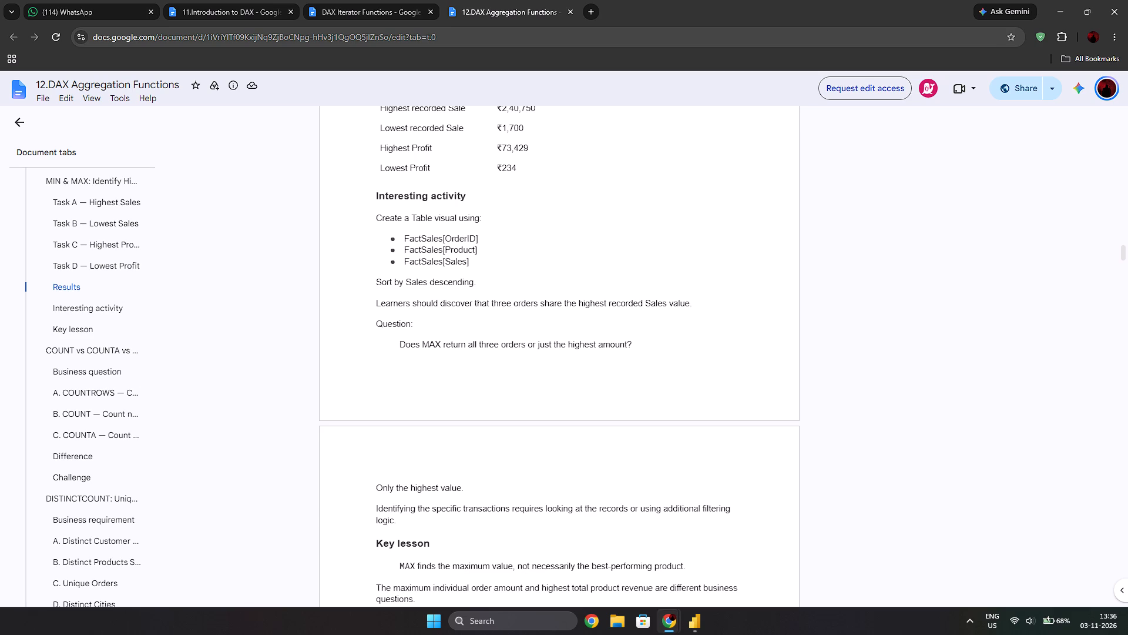
pyautogui.hotkey('alt', 'Tab')
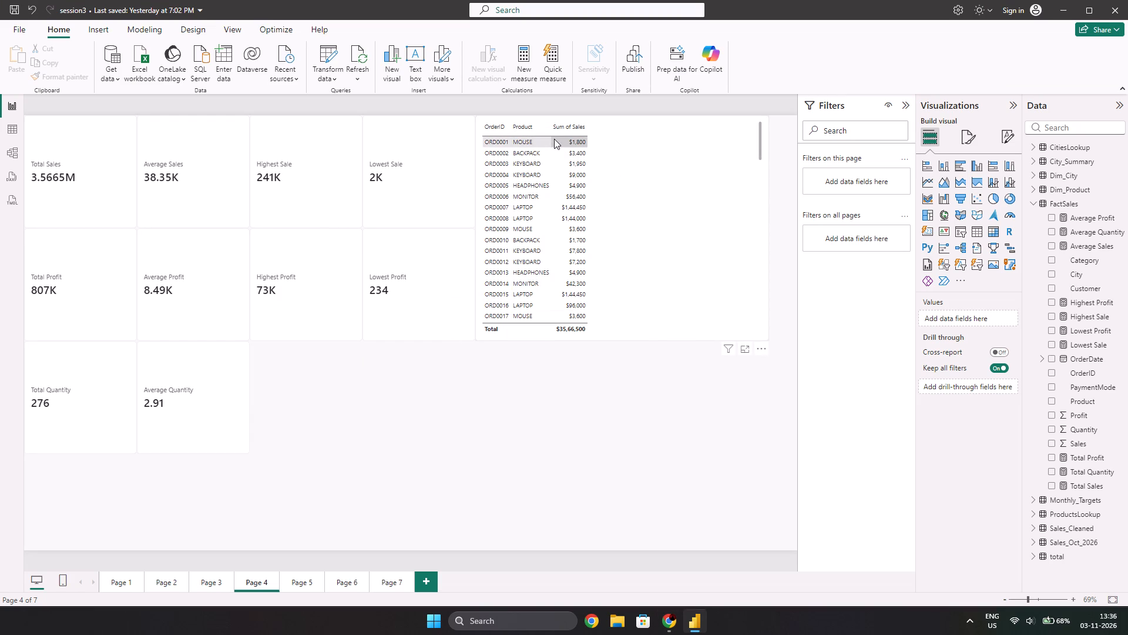
pyautogui.hotkey('alt', 'Tab')
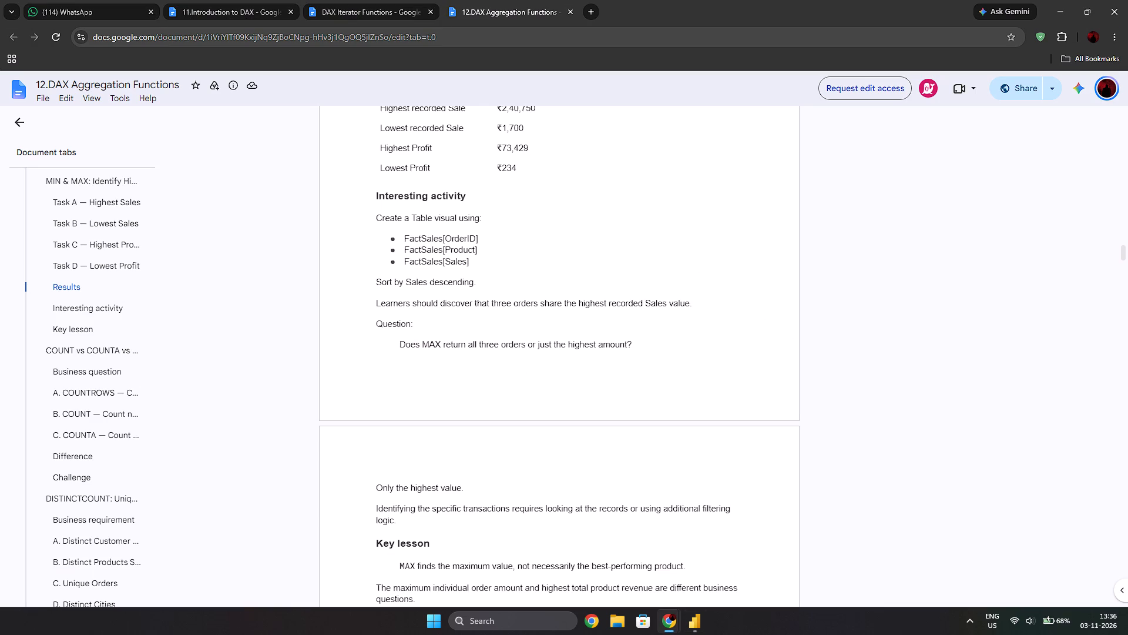
pyautogui.hotkey('alt', 'Tab')
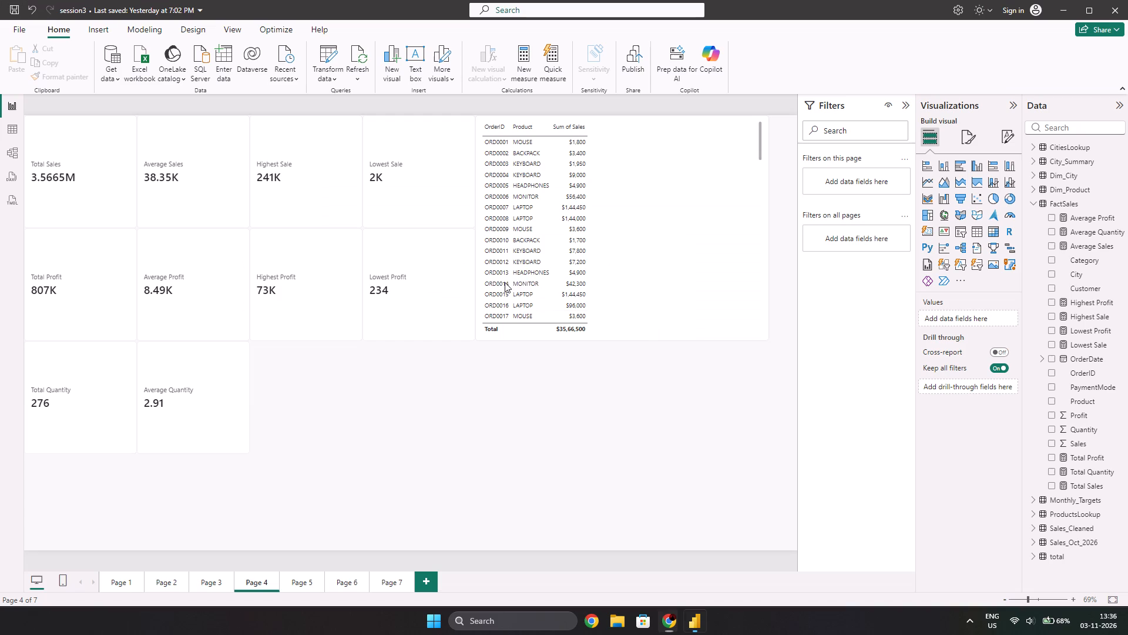
pyautogui.click(556, 135)
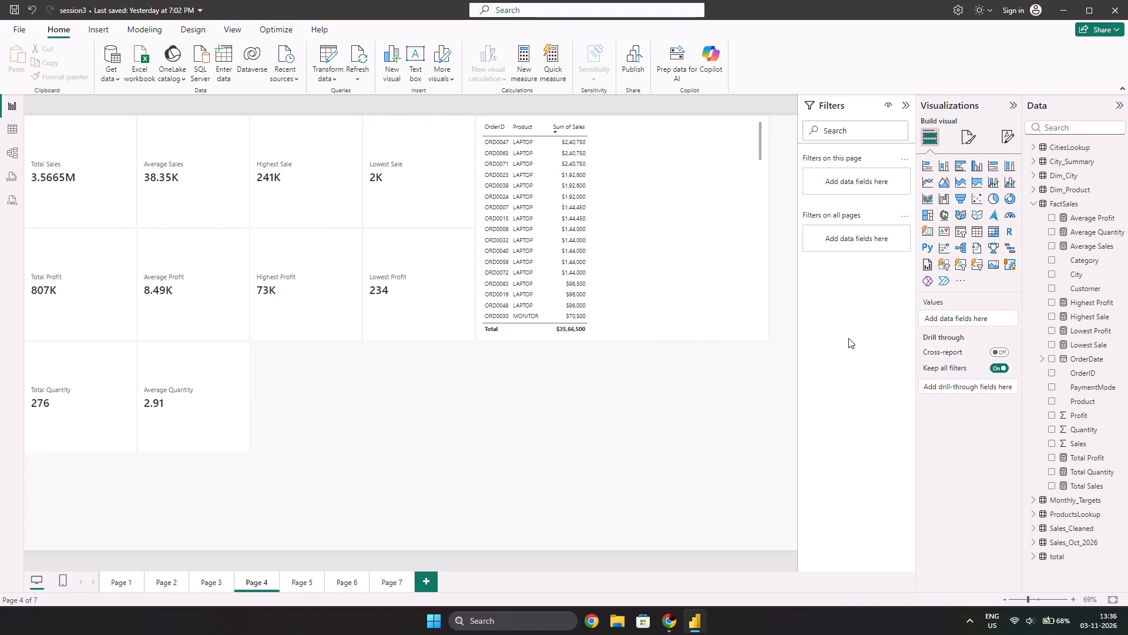
# Add the FactSales Profit field to the order table and look through its rows down to the end.
pyautogui.click(665, 217)
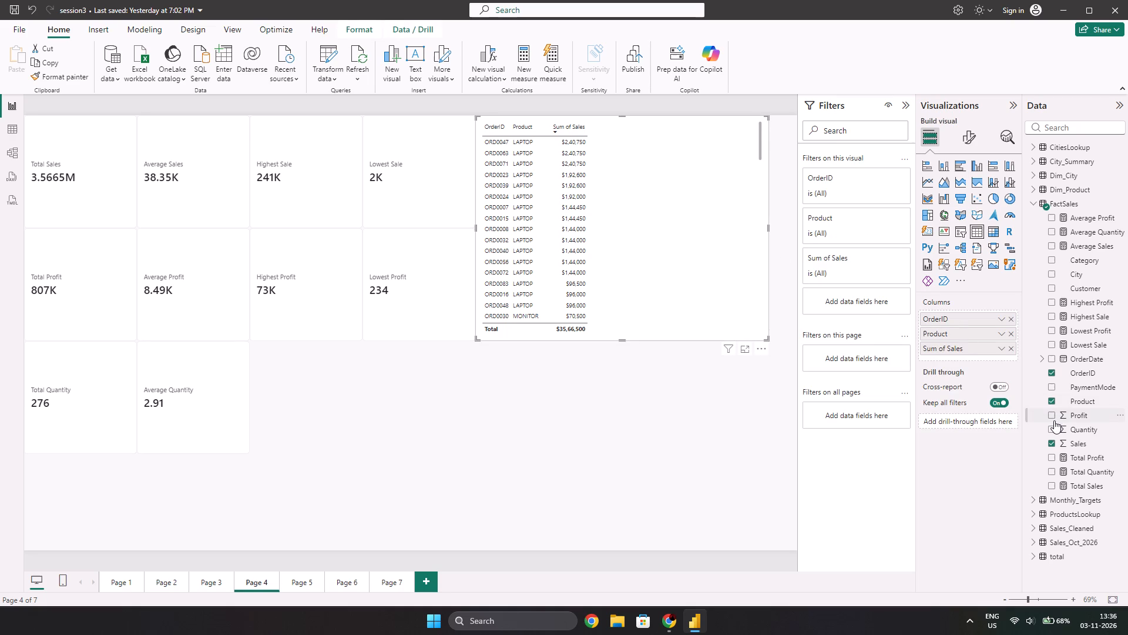
pyautogui.click(1052, 415)
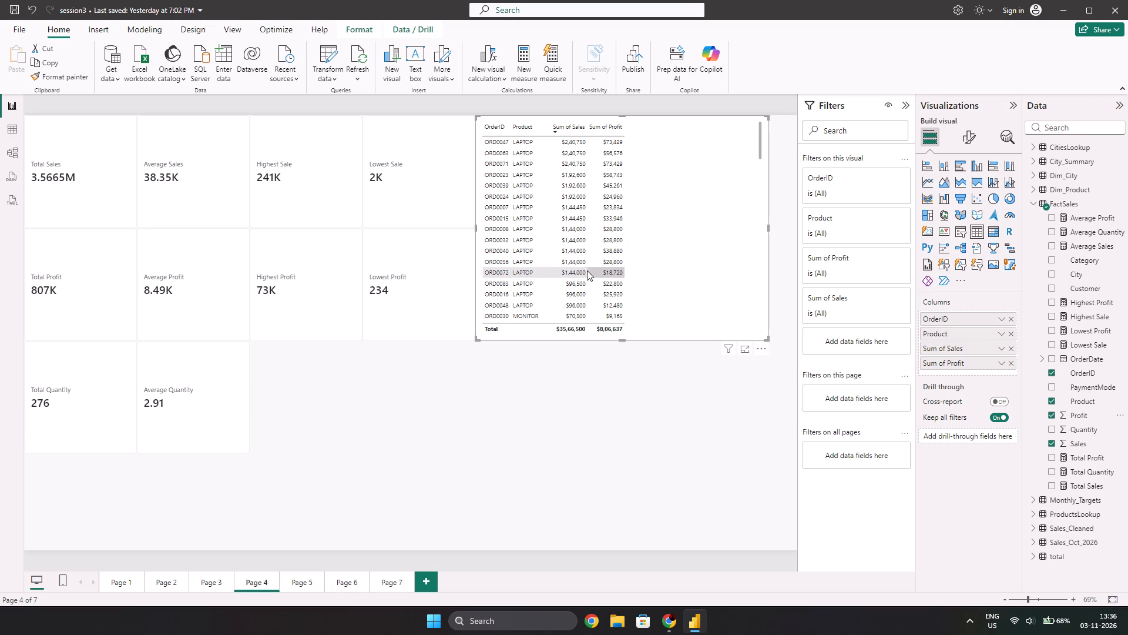
pyautogui.scroll(-5, 610, 225)
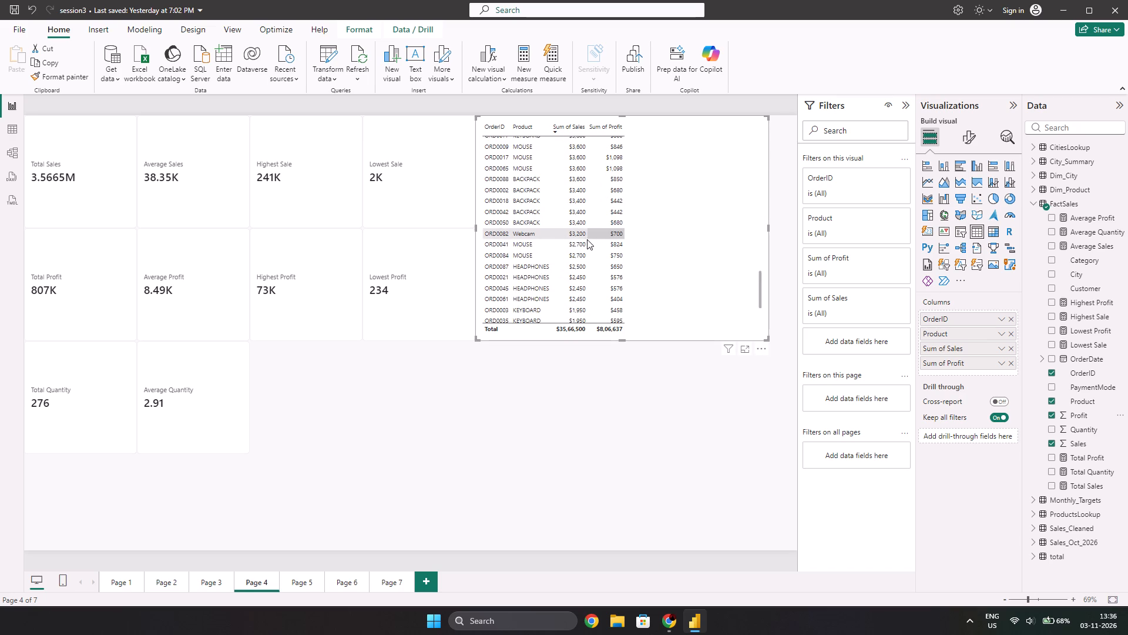
pyautogui.scroll(-11, 587, 241)
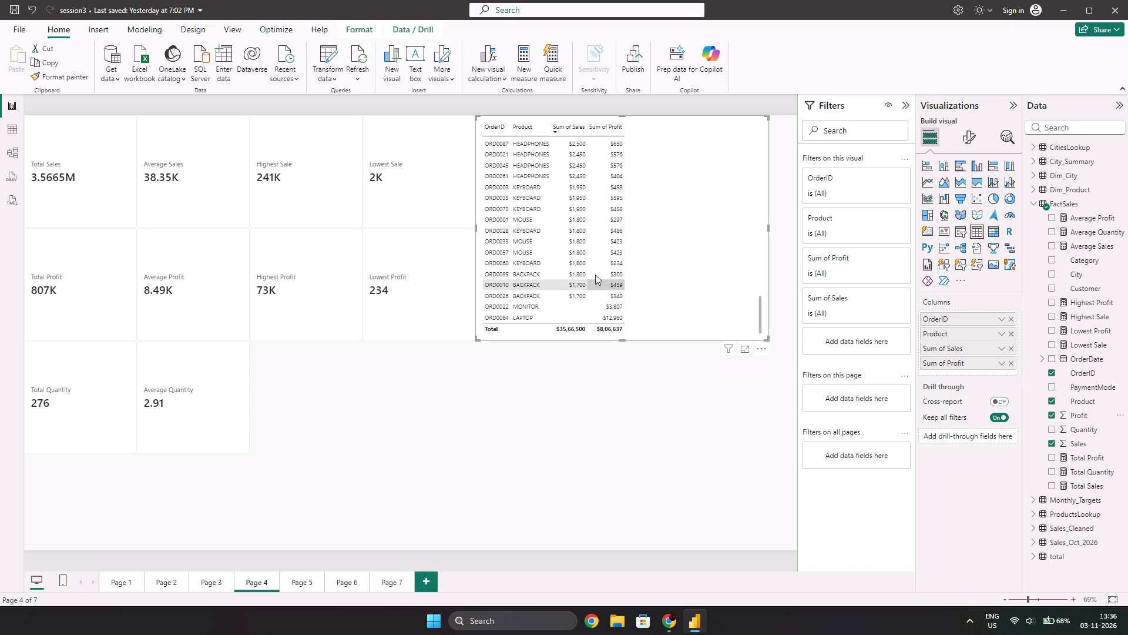
# Copy the COUNTROWS formula from the document and, on Page 5, create the FactSales measure Total Orders = COUNTROWS(FactSales).
pyautogui.hotkey('alt', 'Tab')
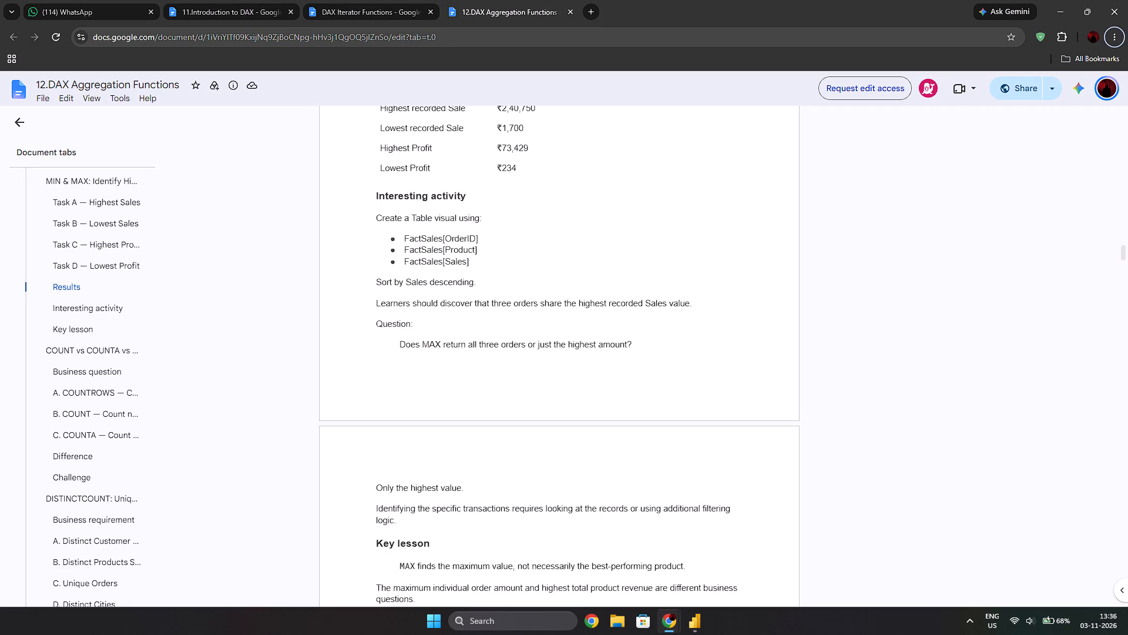
pyautogui.scroll(-3, 503, 352)
pyautogui.scroll(1, 417, 328)
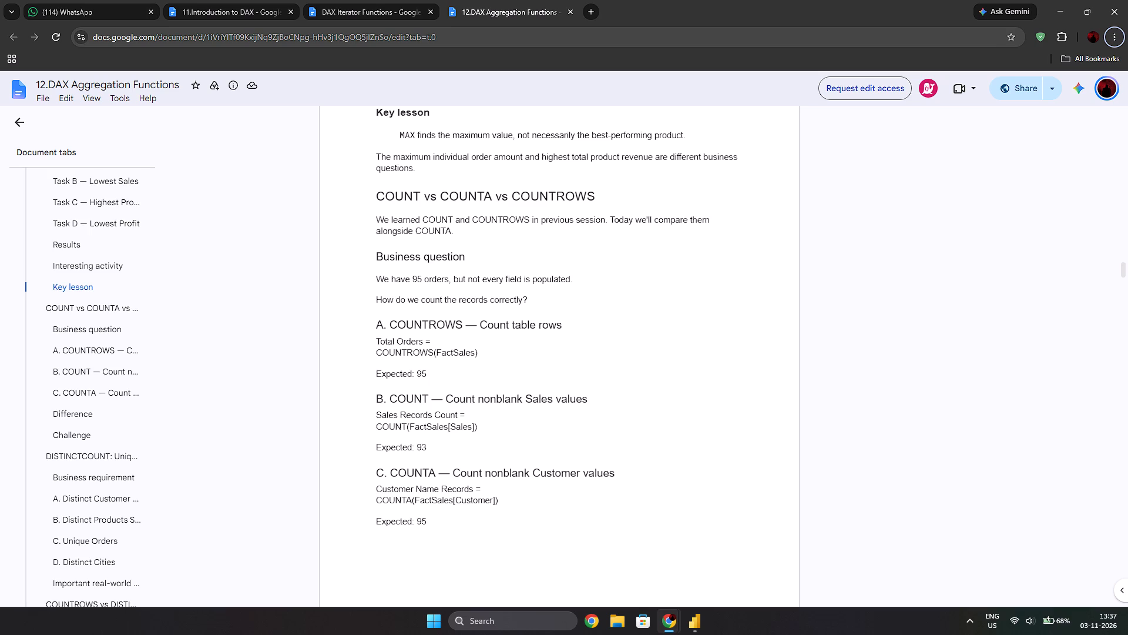
pyautogui.moveTo(482, 356); pyautogui.dragTo(365, 338)
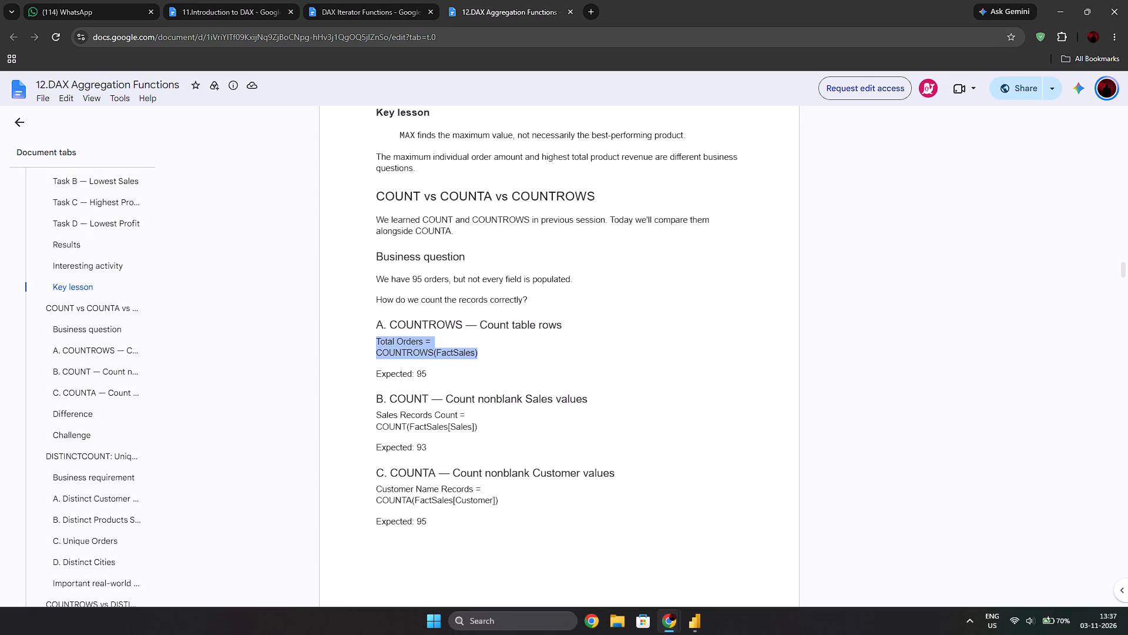
pyautogui.hotkey('ctrl', 'c')
pyautogui.hotkey('alt', 'Tab')
pyautogui.click(521, 387)
pyautogui.moveTo(521, 387); pyautogui.dragTo(509, 387)
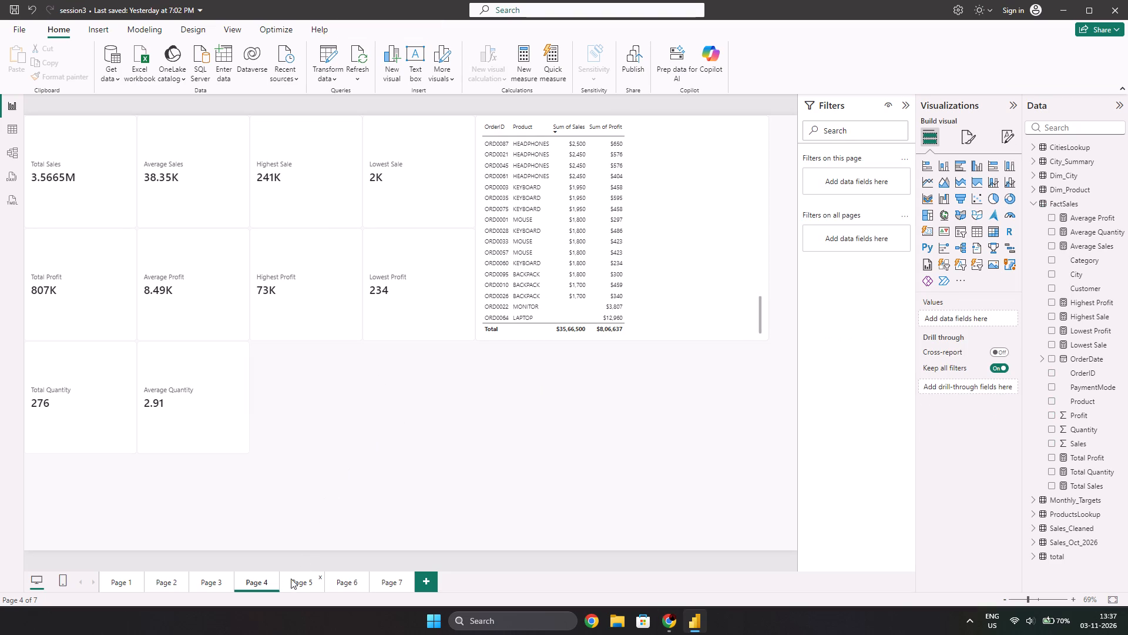
pyautogui.click(289, 585)
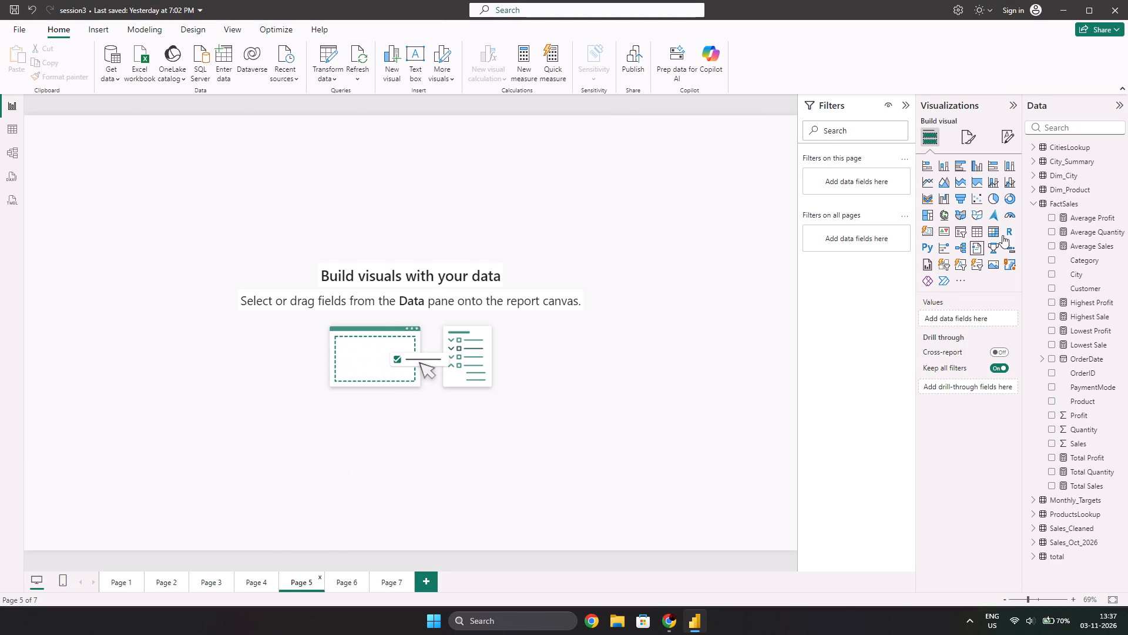
pyautogui.rightClick(1070, 198)
pyautogui.click(1005, 225)
pyautogui.hotkey('ctrl', 'v')
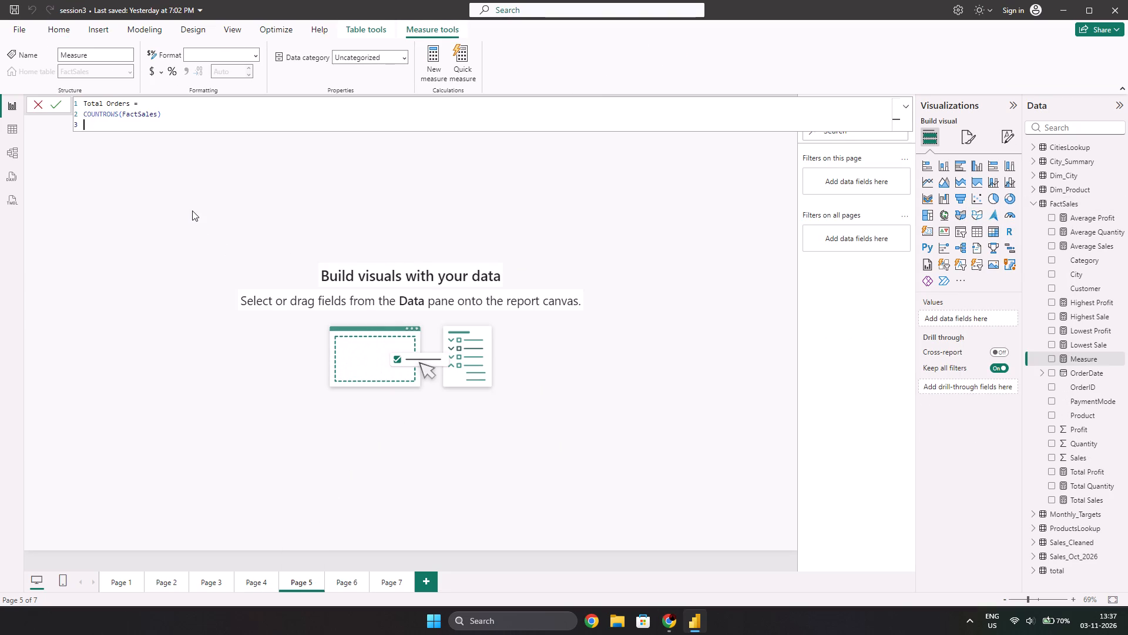
pyautogui.press('Return')
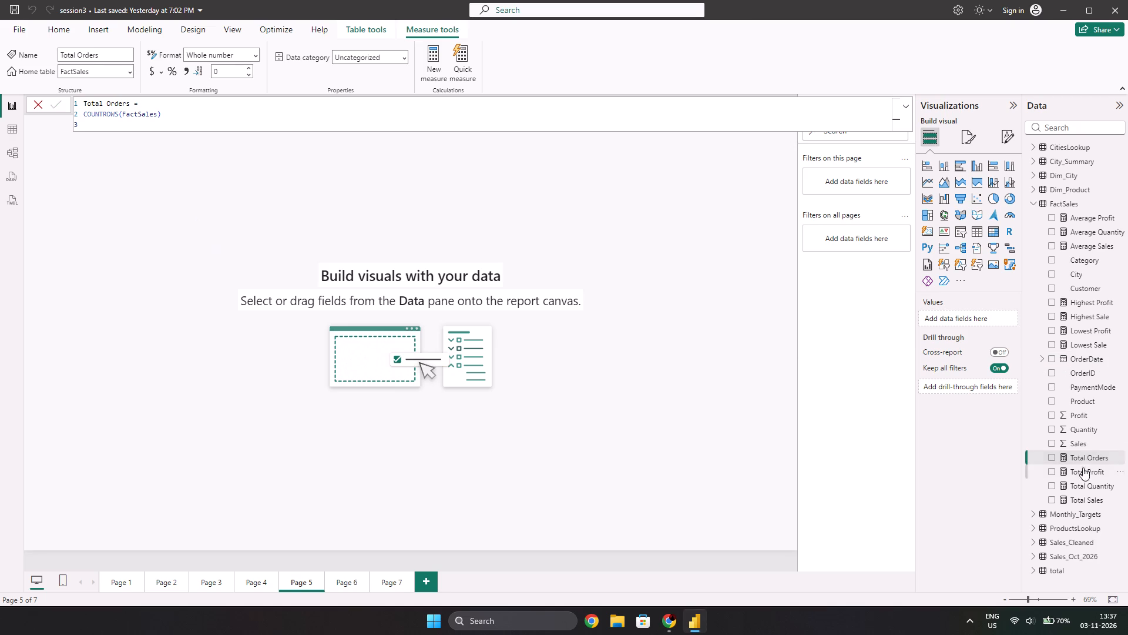
# Add Total Orders to Page 5 as a card visual.
pyautogui.click(1054, 456)
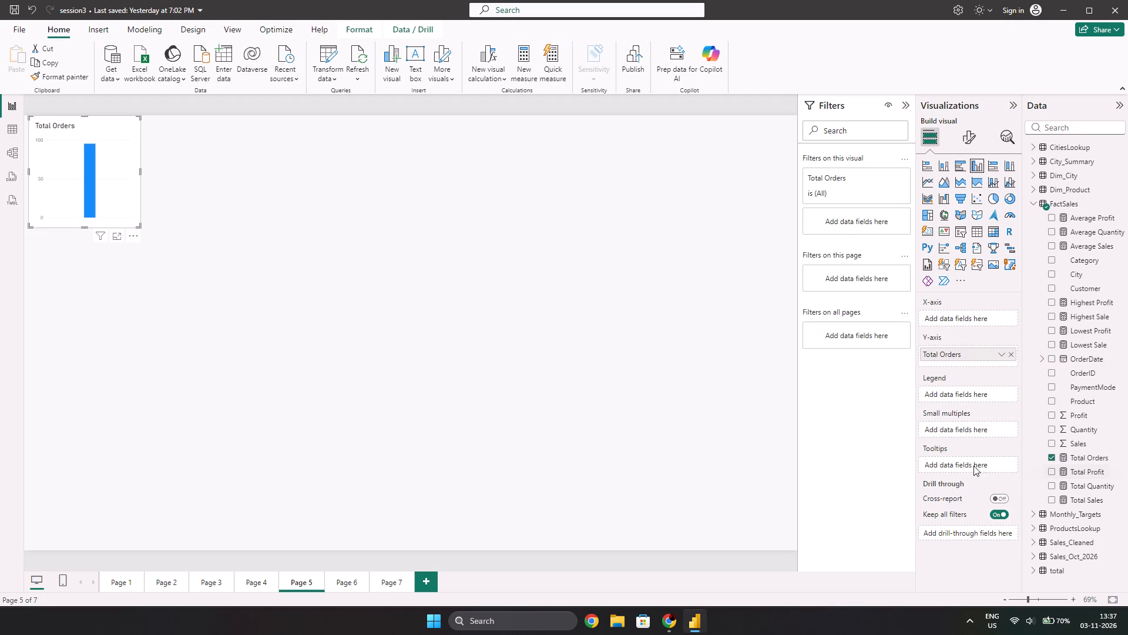
pyautogui.click(926, 231)
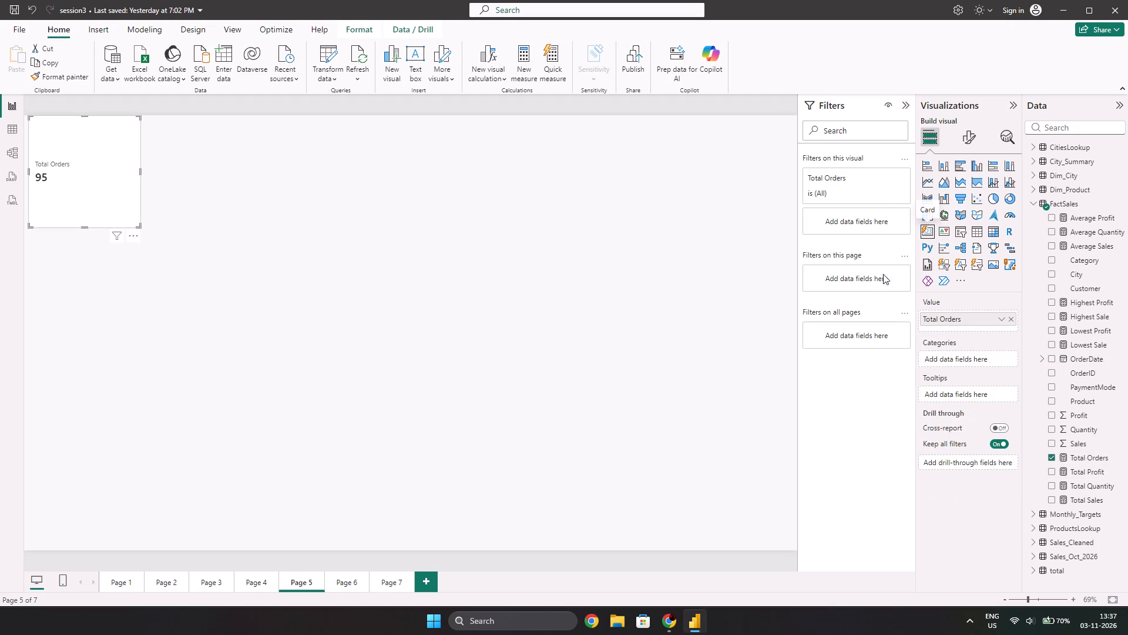
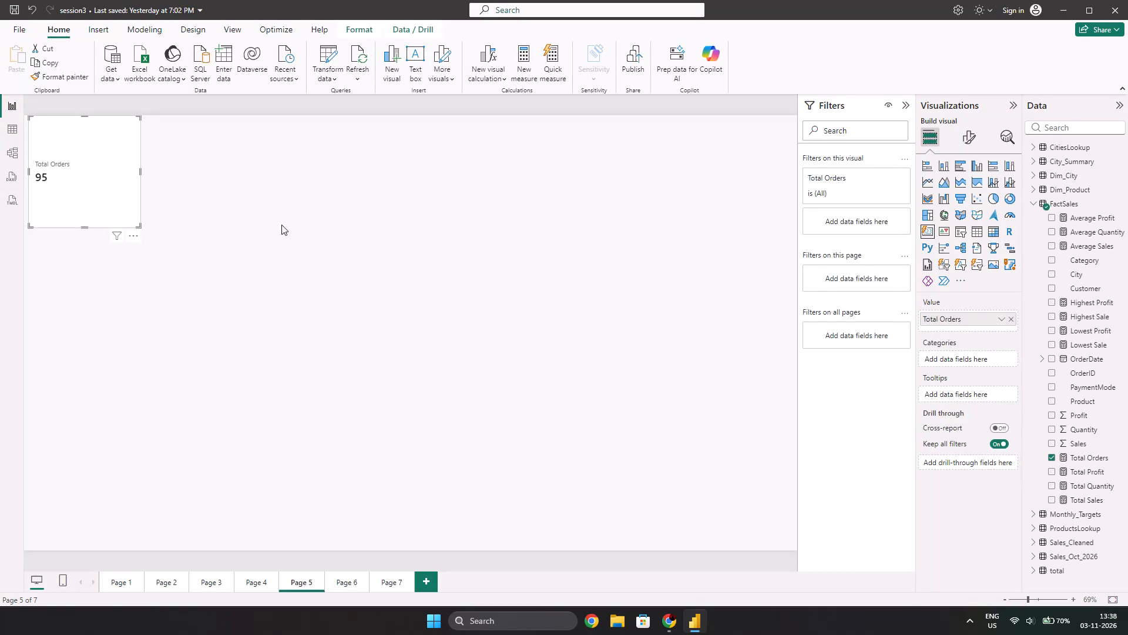
# Move the Total Orders card flush into the upper-left corner of the Page 5 canvas.
pyautogui.click(516, 223)
pyautogui.moveTo(111, 165); pyautogui.dragTo(76, 163)
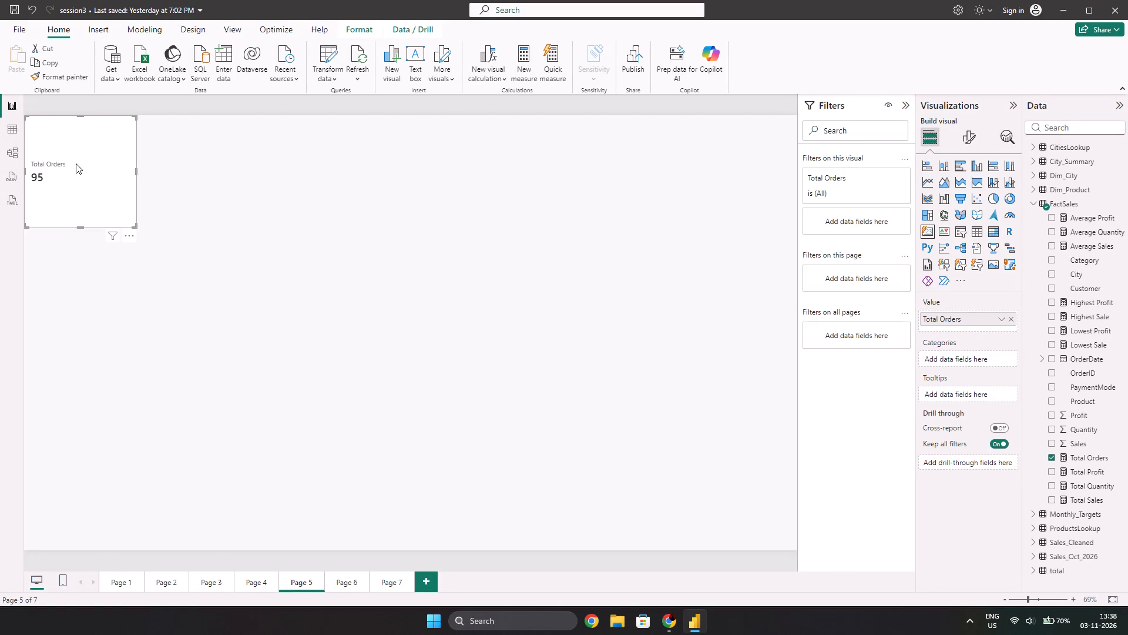
pyautogui.click(275, 301)
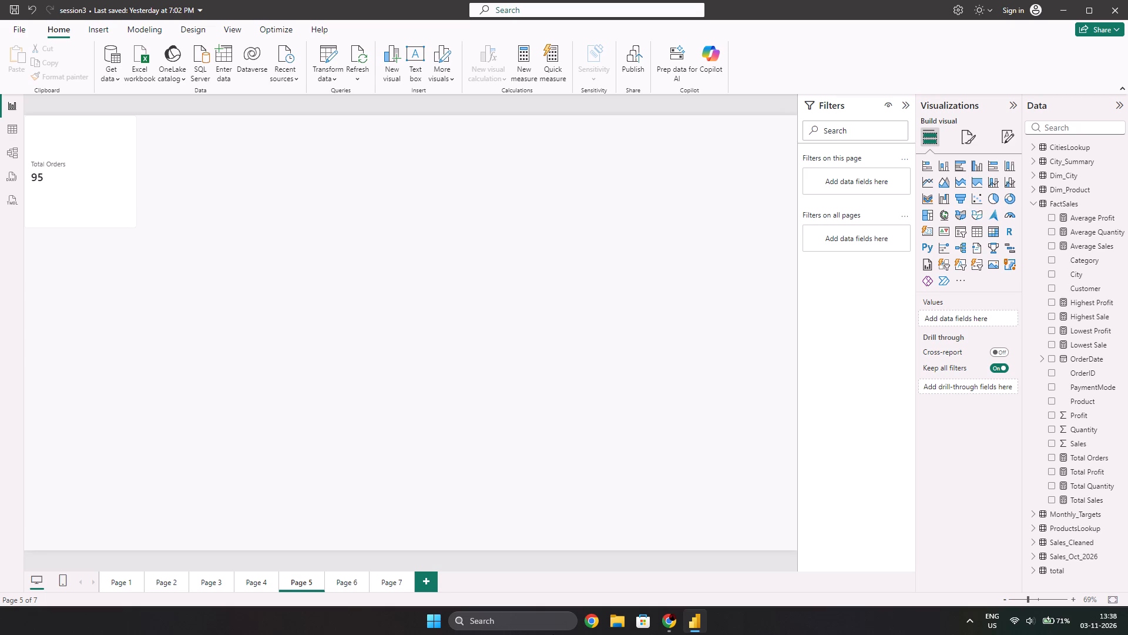
pyautogui.click(347, 394)
# Copy the COUNT formula from the document and create the FactSales measure Sales Records Count = COUNT(FactSales[Sales]).
pyautogui.hotkey('alt', 'Tab')
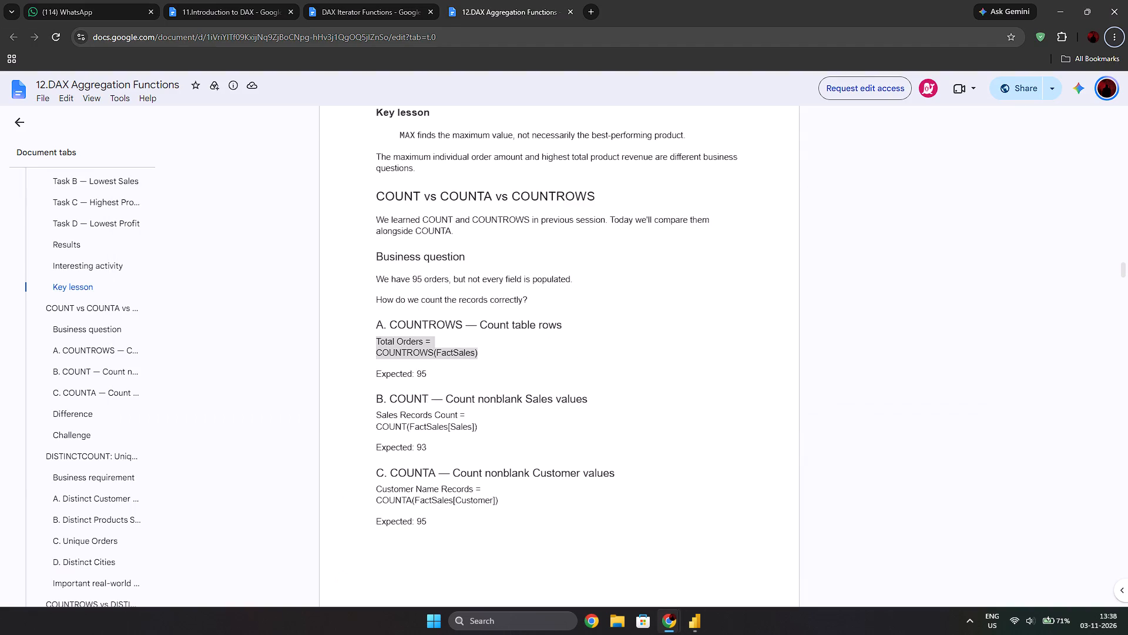
pyautogui.moveTo(477, 423); pyautogui.dragTo(372, 415)
pyautogui.hotkey('ctrl', 'c')
pyautogui.hotkey('alt', 'Tab')
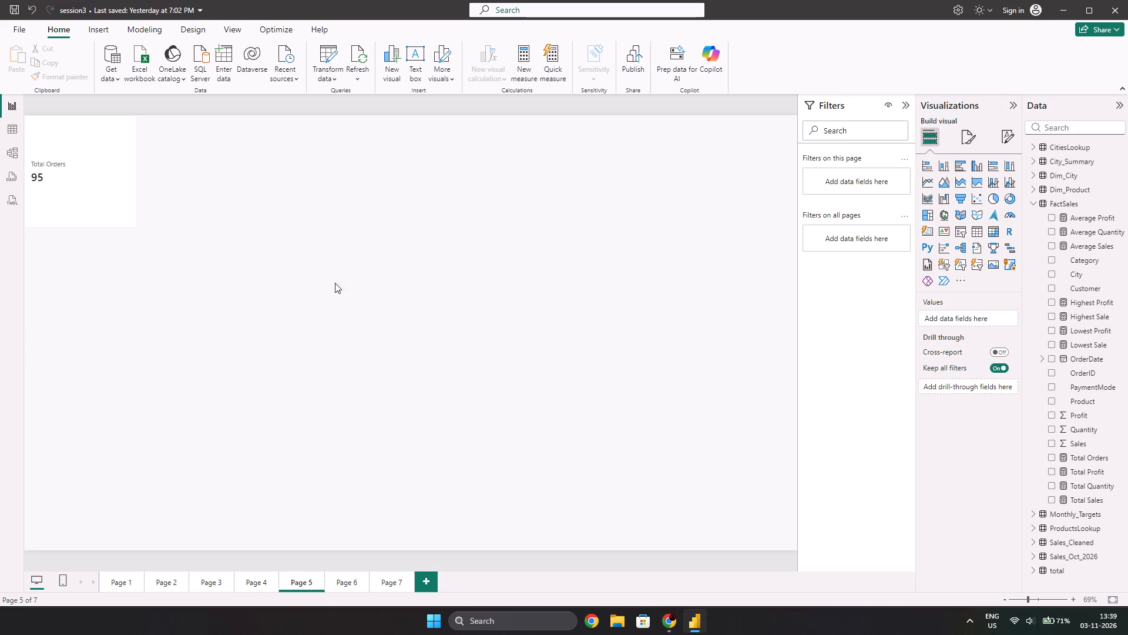
pyautogui.click(280, 250)
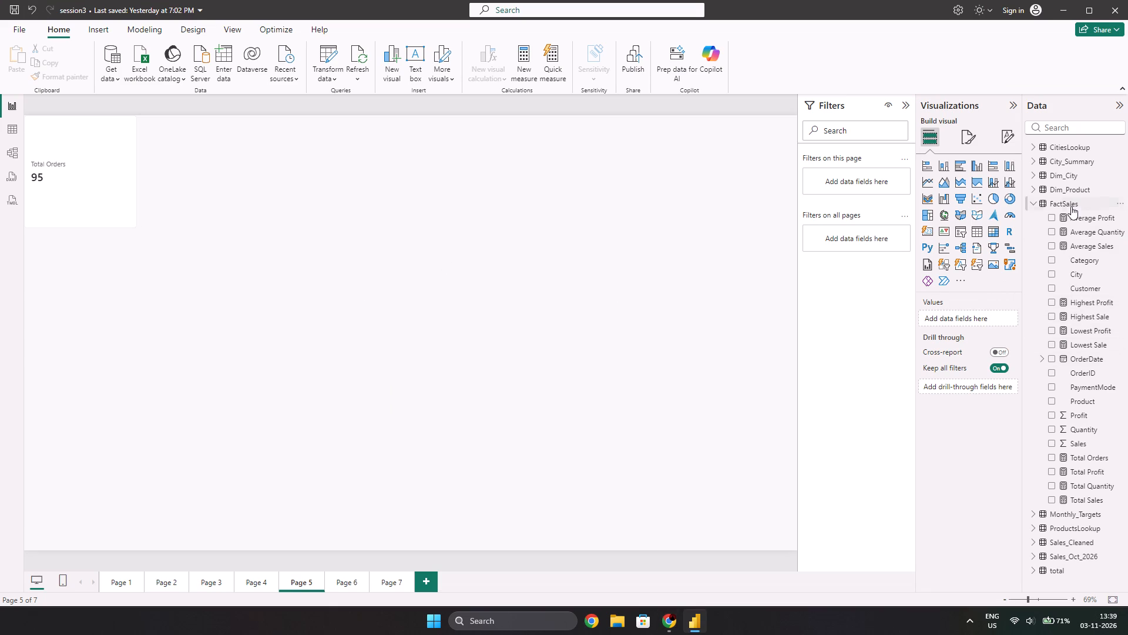
pyautogui.rightClick(1071, 205)
pyautogui.click(1013, 227)
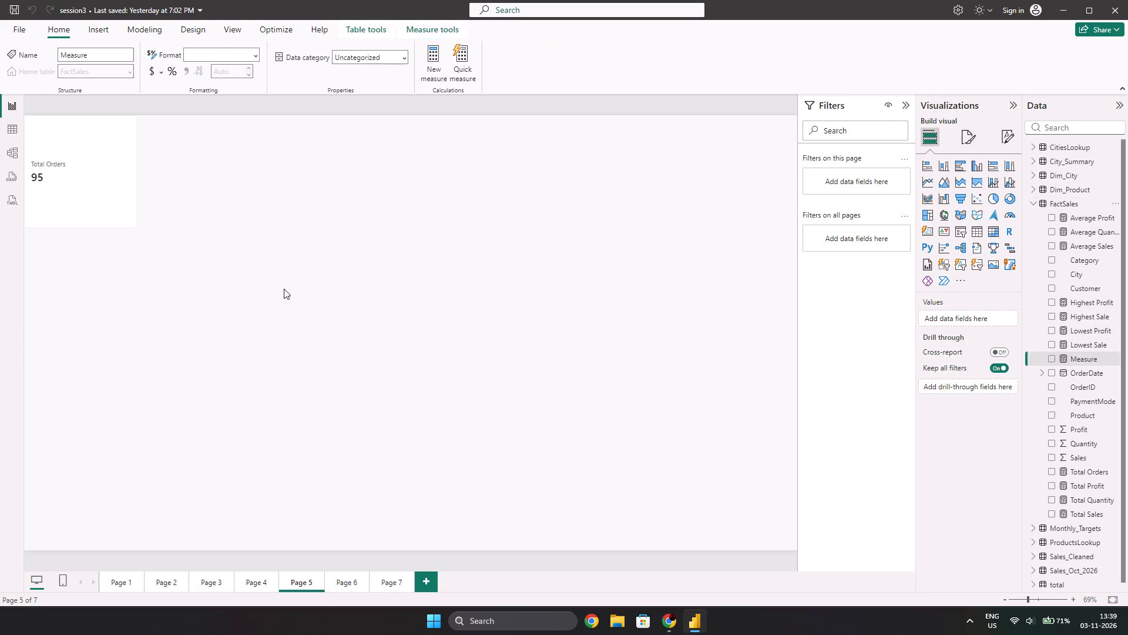
pyautogui.hotkey('ctrl', 'v')
pyautogui.press('Return')
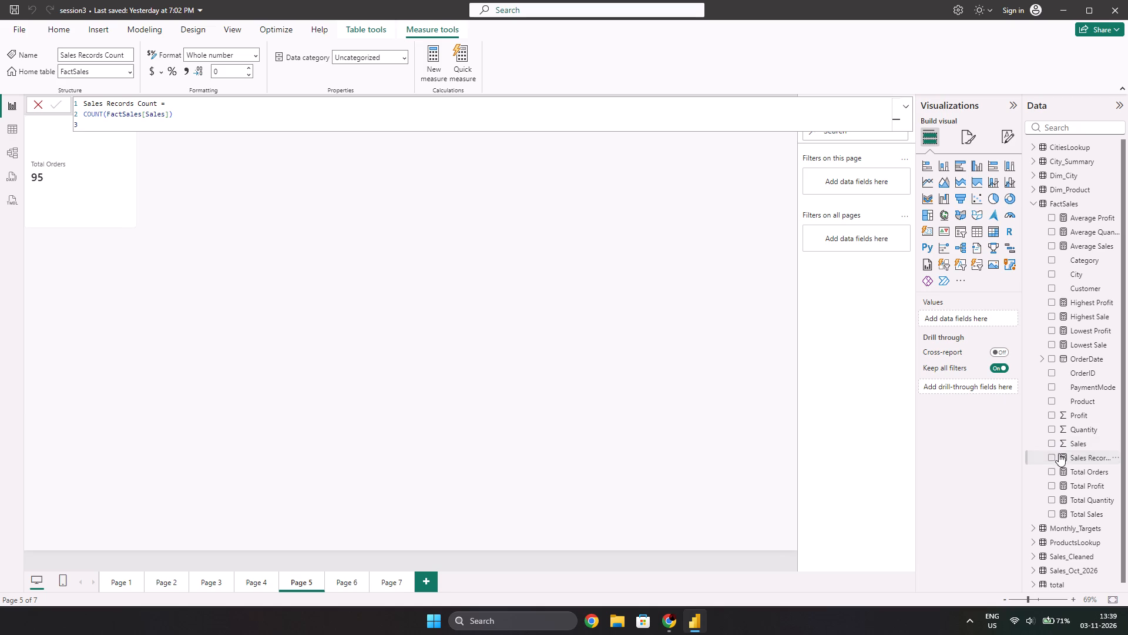
# Add Sales Records Count to Page 5 as a card and place it directly beside the Total Orders card.
pyautogui.click(1052, 457)
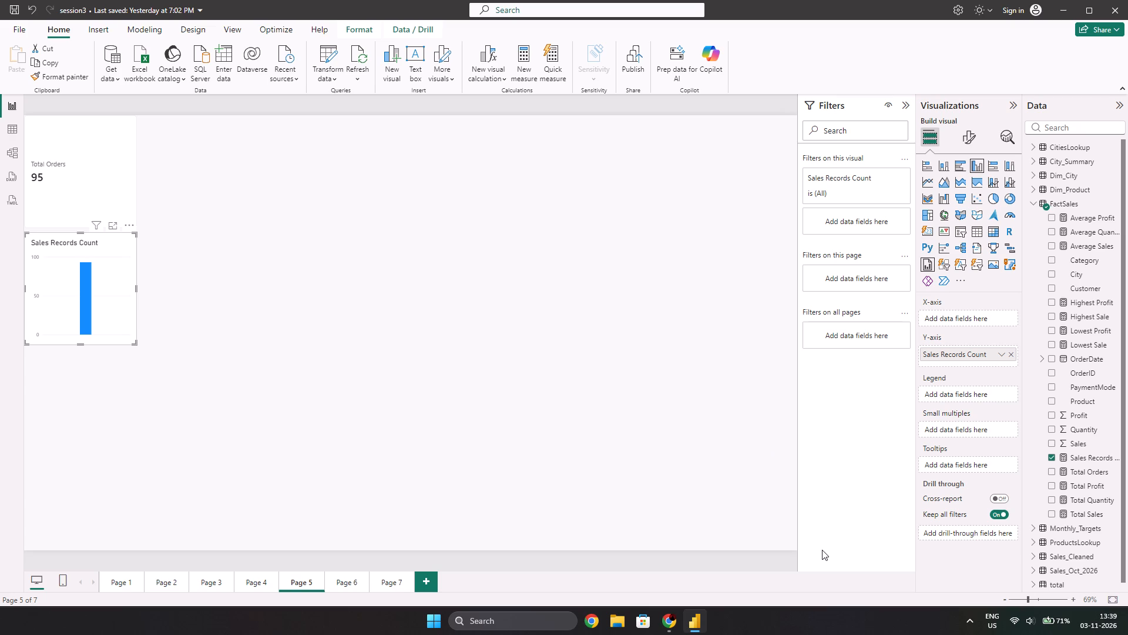
pyautogui.click(927, 231)
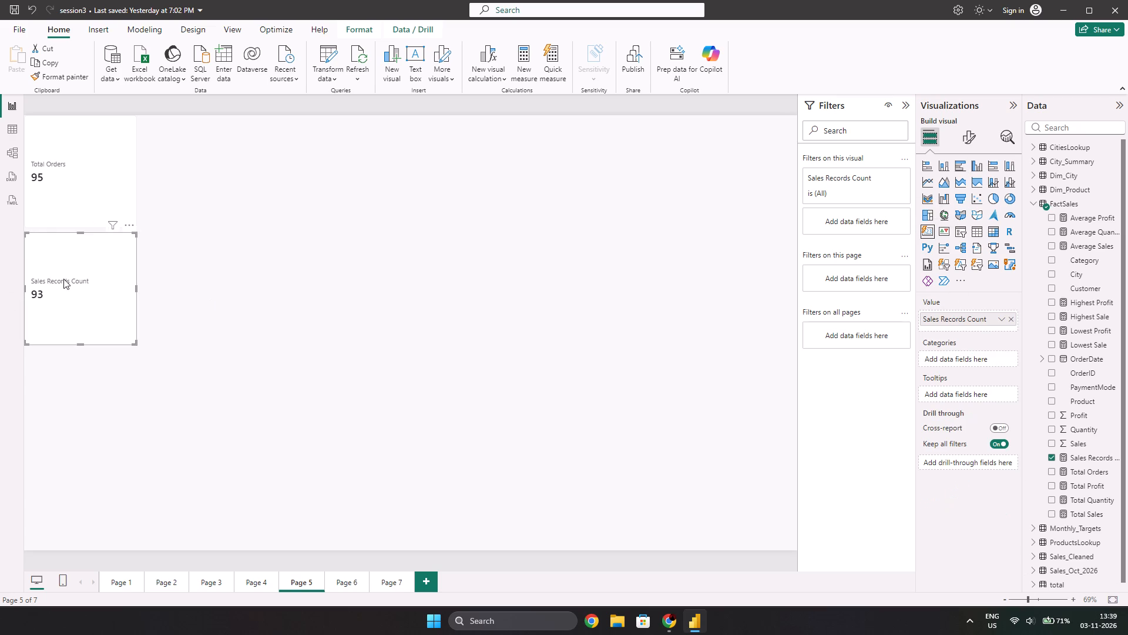
pyautogui.moveTo(63, 279); pyautogui.dragTo(174, 159)
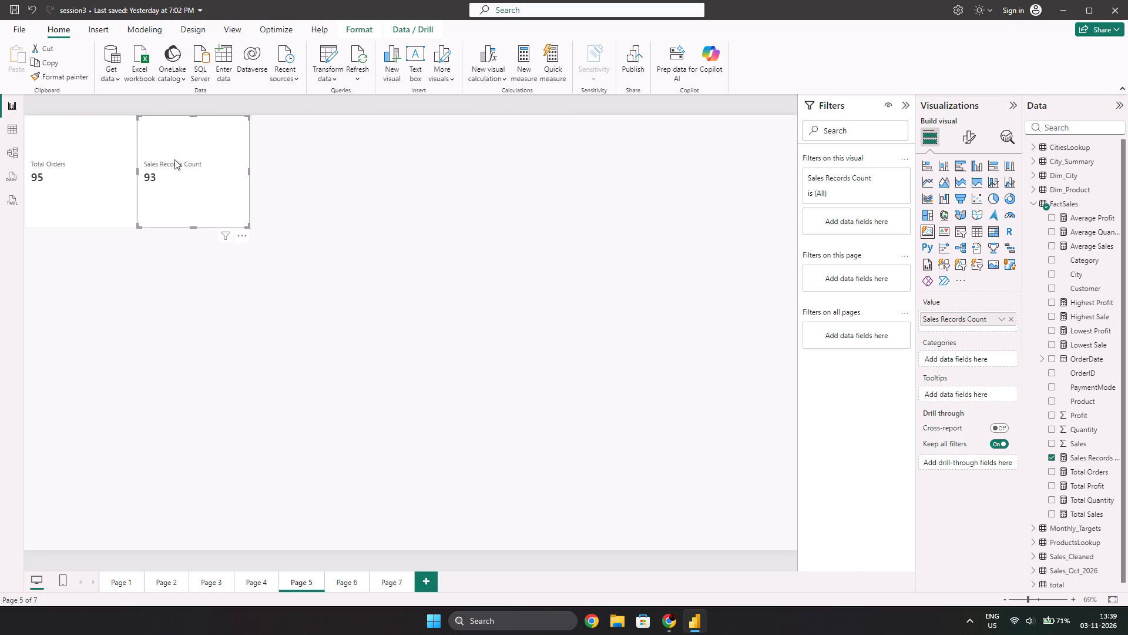
pyautogui.click(132, 326)
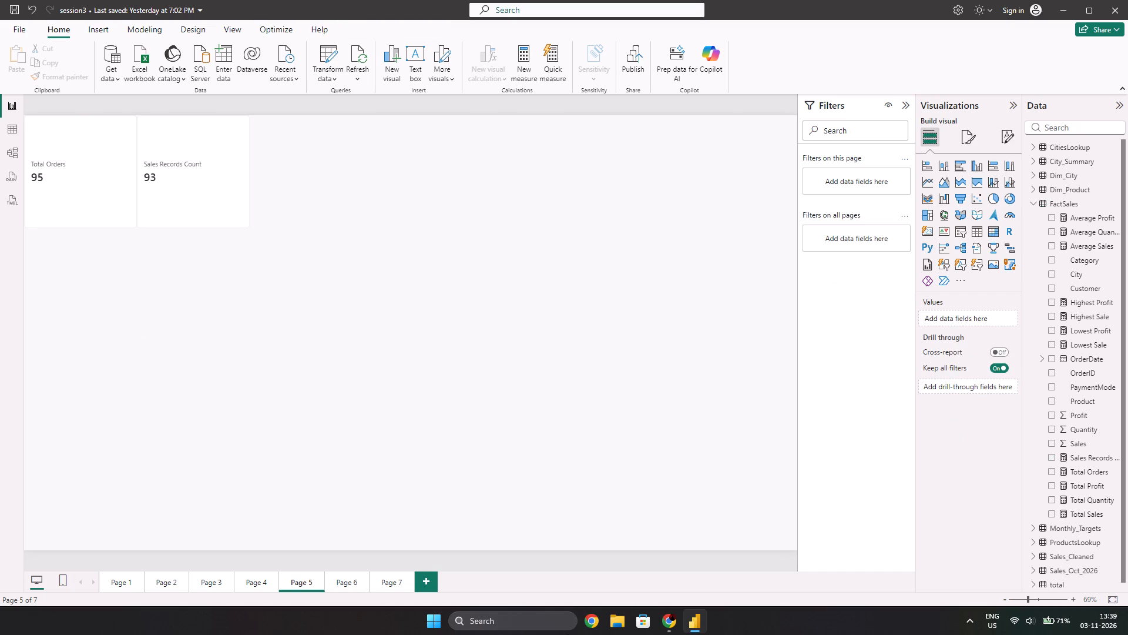
# Copy the COUNTA formula from the document and create the FactSales measure Customer Name Records = COUNTA(FactSales[Customer]).
pyautogui.hotkey('alt', 'Tab')
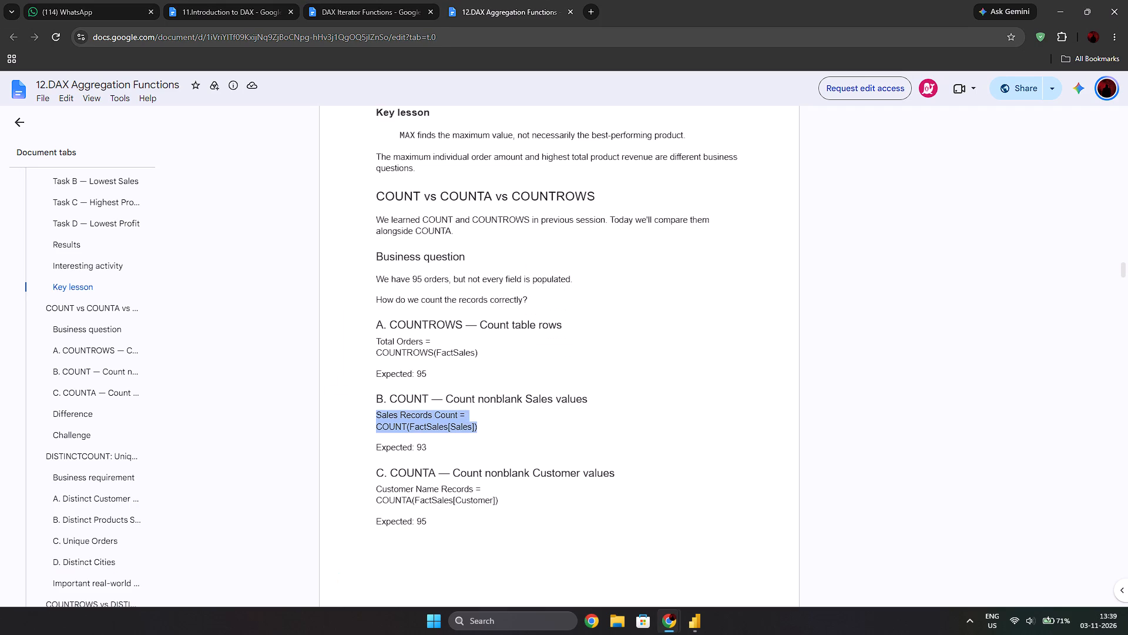
pyautogui.moveTo(503, 500); pyautogui.dragTo(366, 493)
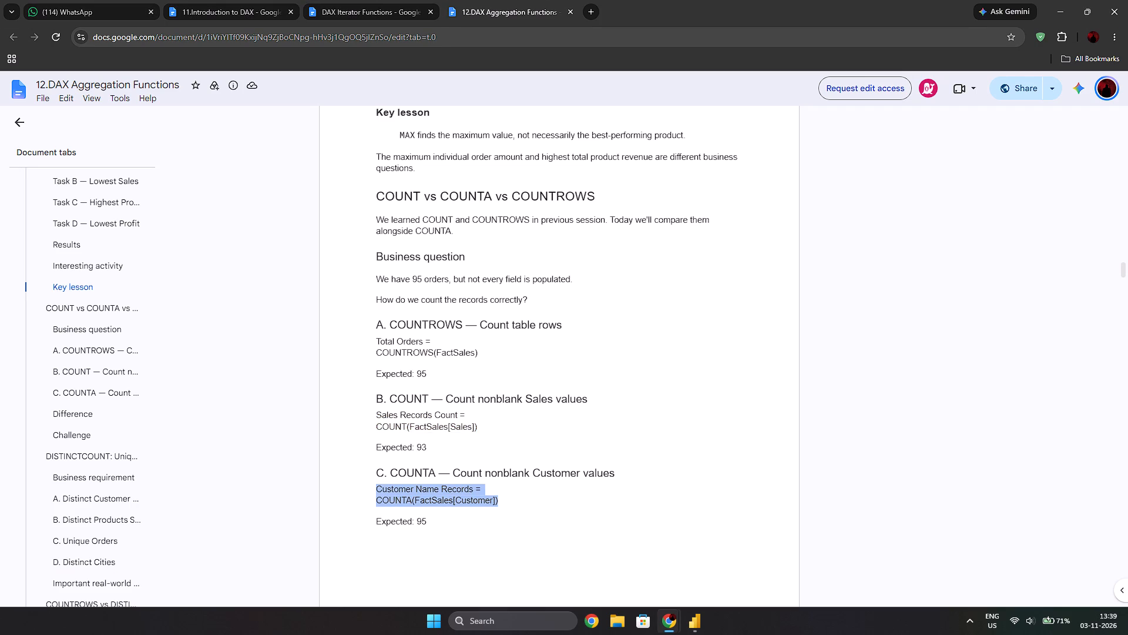
pyautogui.moveTo(366, 493); pyautogui.dragTo(360, 490)
pyautogui.hotkey('ctrl', 'c')
pyautogui.hotkey('alt', 'Tab')
pyautogui.click(578, 253)
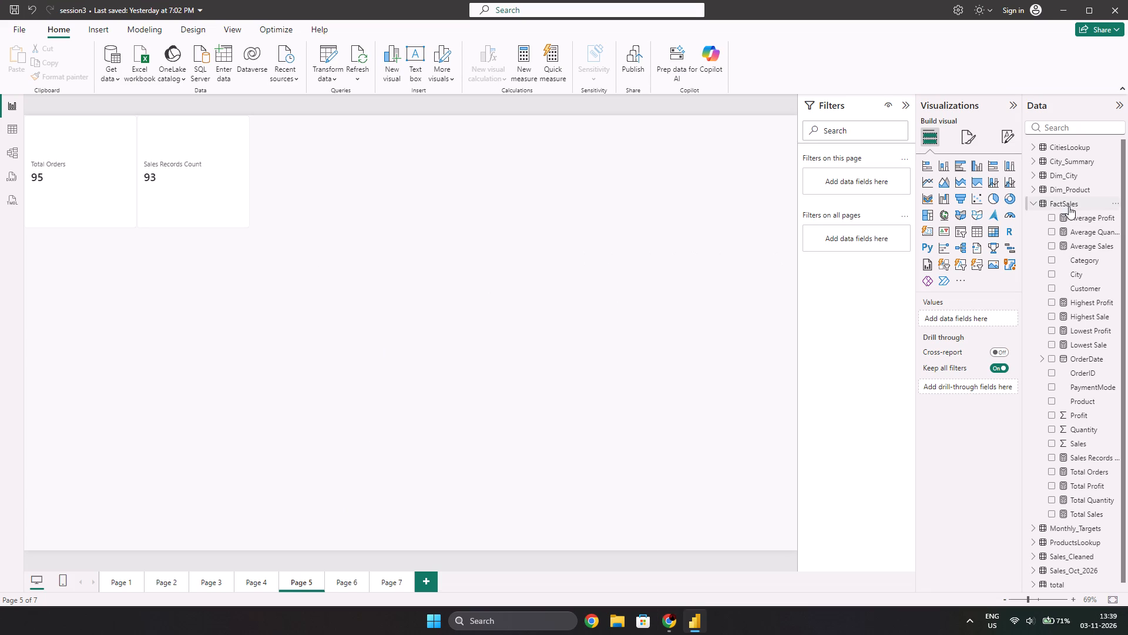
pyautogui.moveTo(1069, 206); pyautogui.dragTo(1059, 208, button='right')
pyautogui.click(1009, 229)
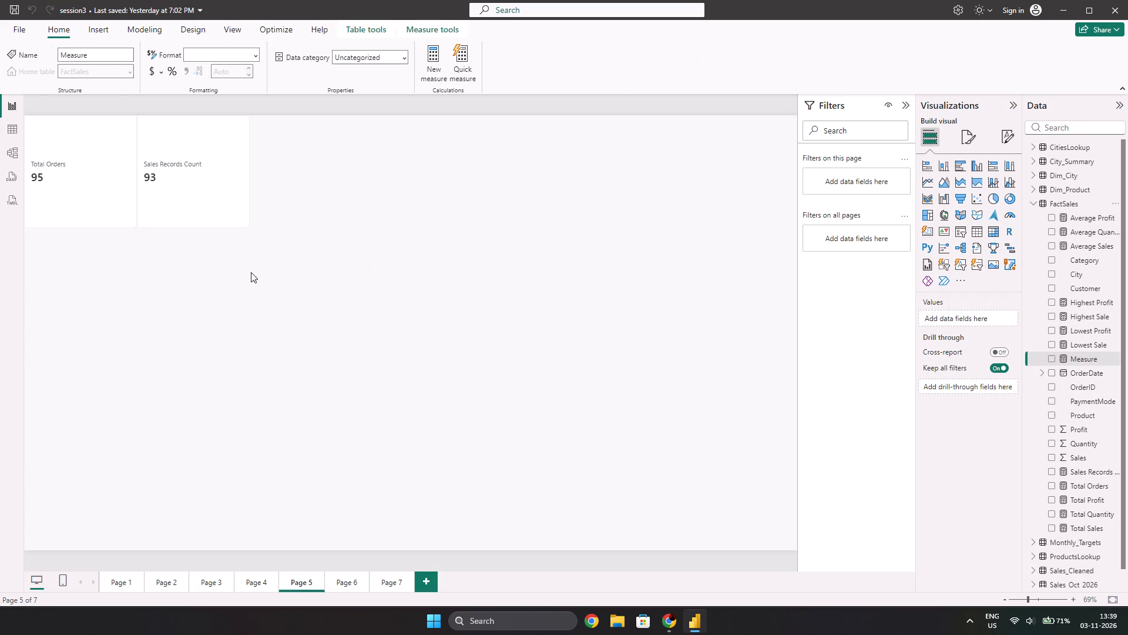
pyautogui.hotkey('ctrl', 'v')
pyautogui.press('Return')
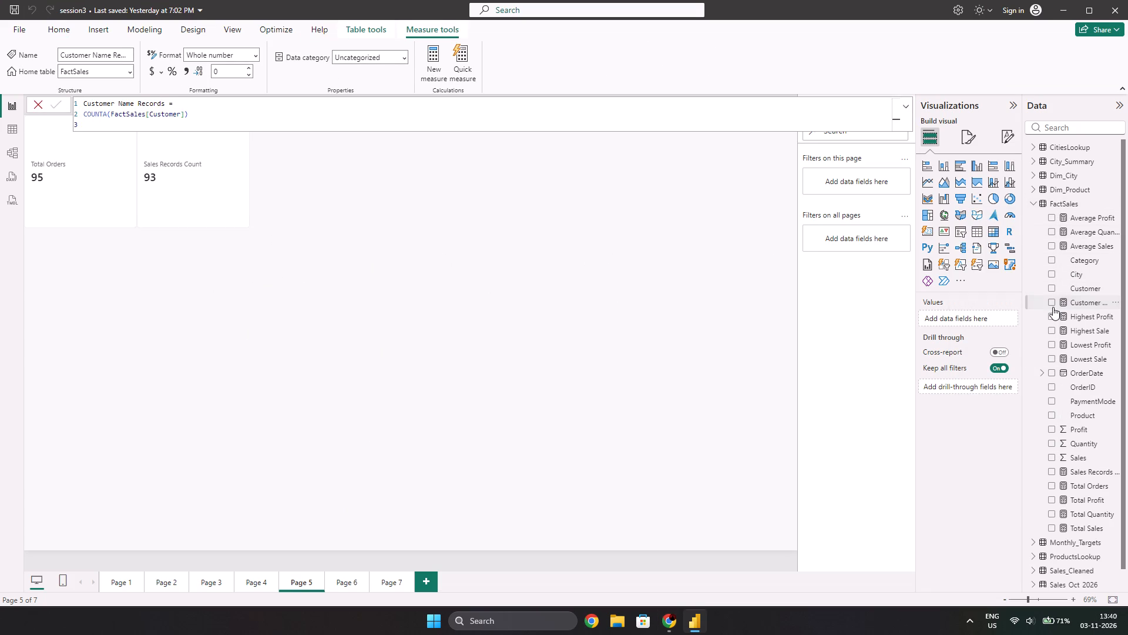
# Add Customer Name Records to Page 5 as a card and place it beside the Sales Records Count card.
pyautogui.click(1052, 301)
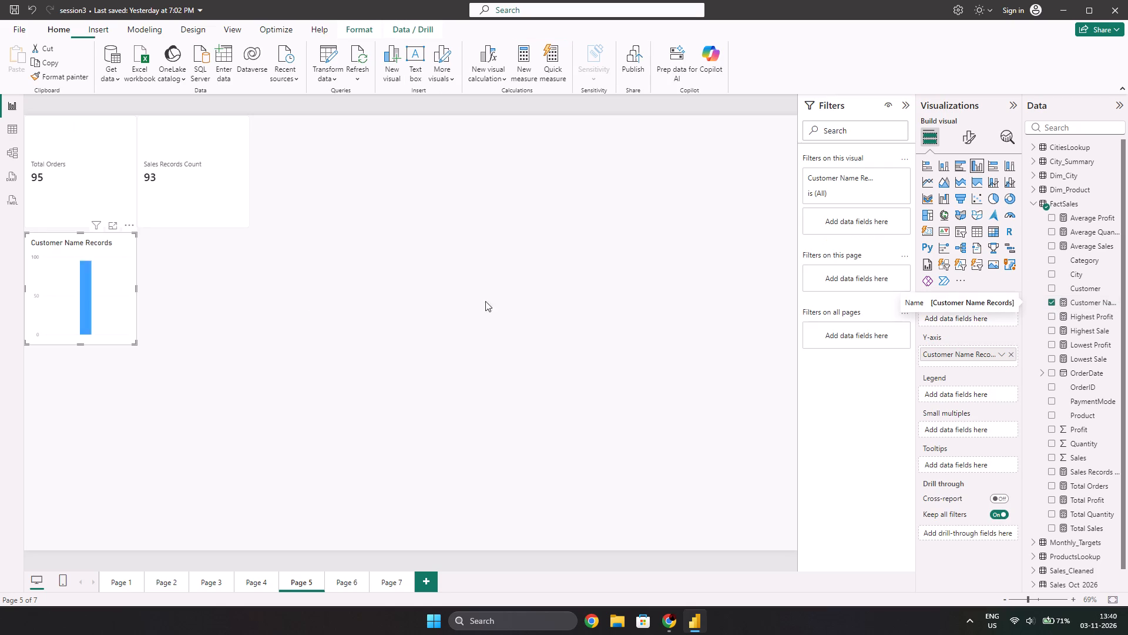
pyautogui.click(931, 225)
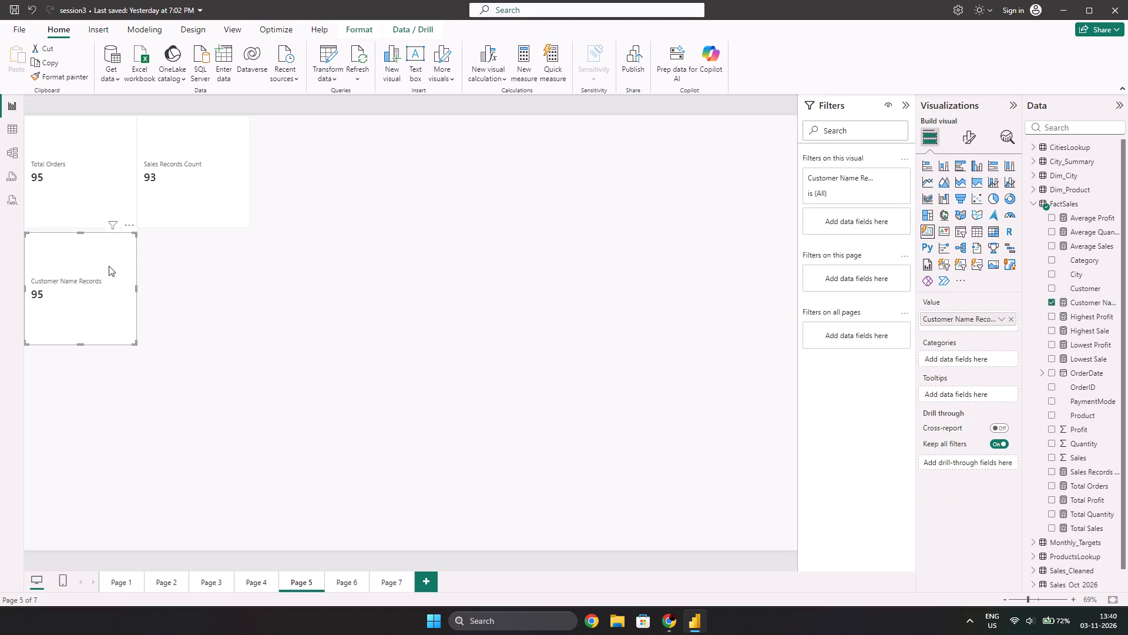
pyautogui.moveTo(95, 276); pyautogui.dragTo(321, 161)
pyautogui.click(251, 332)
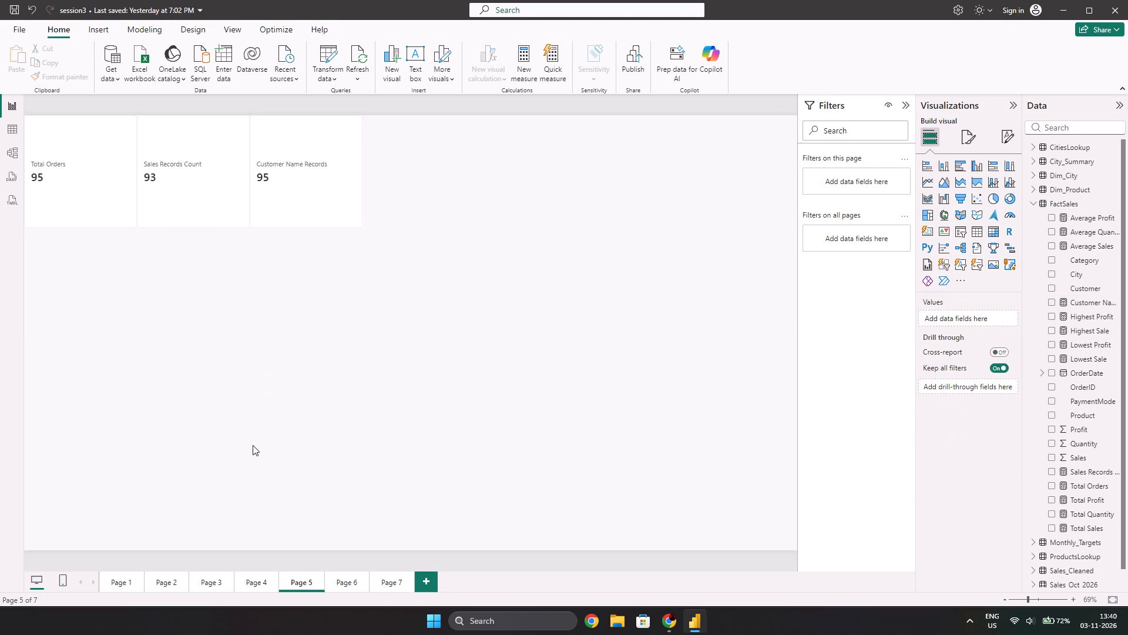
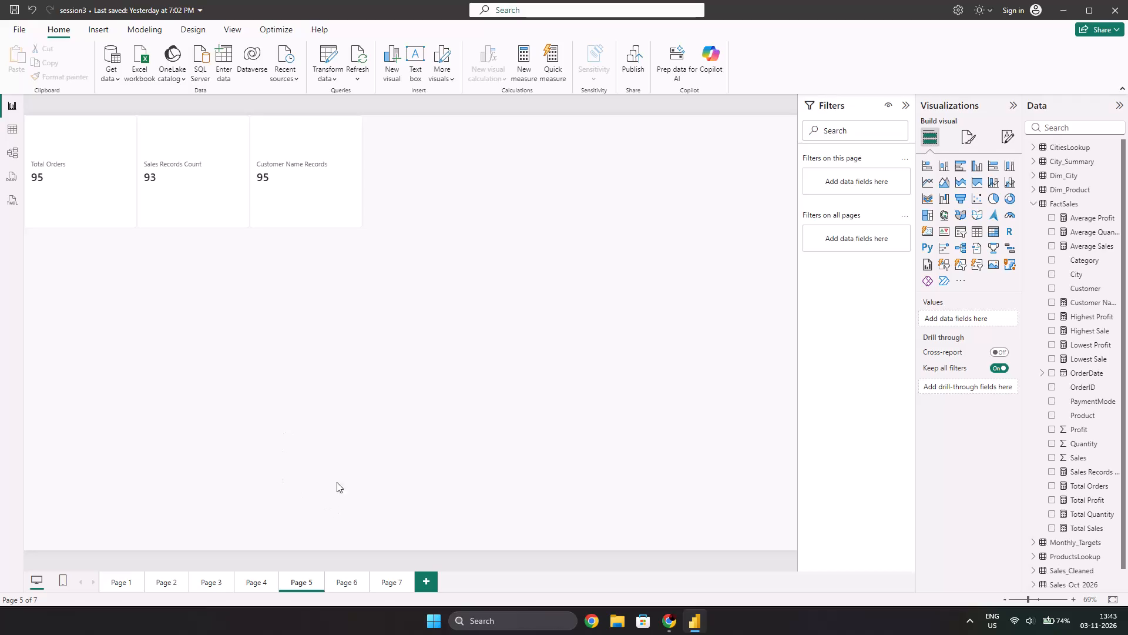
# Copy the distinct customers formula from the document and create the FactSales measure Distinct Customer Names = DISTINCTCOUNT(FactSales[Customer]).
pyautogui.hotkey('alt', 'Tab')
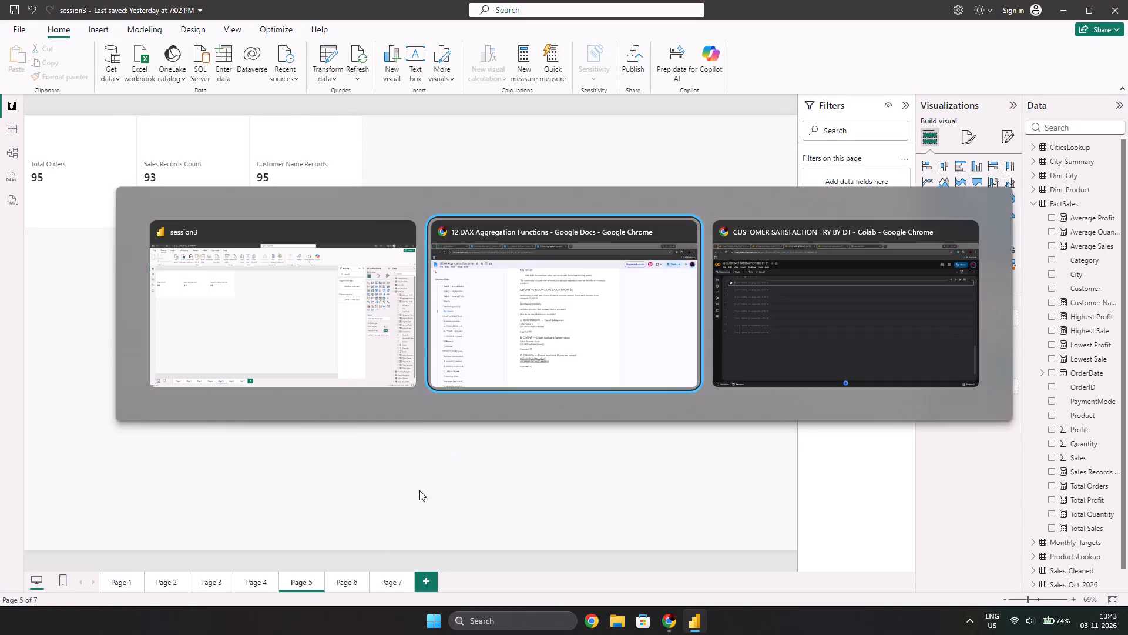
pyautogui.scroll(-1, 608, 470)
pyautogui.scroll(-1, 522, 433)
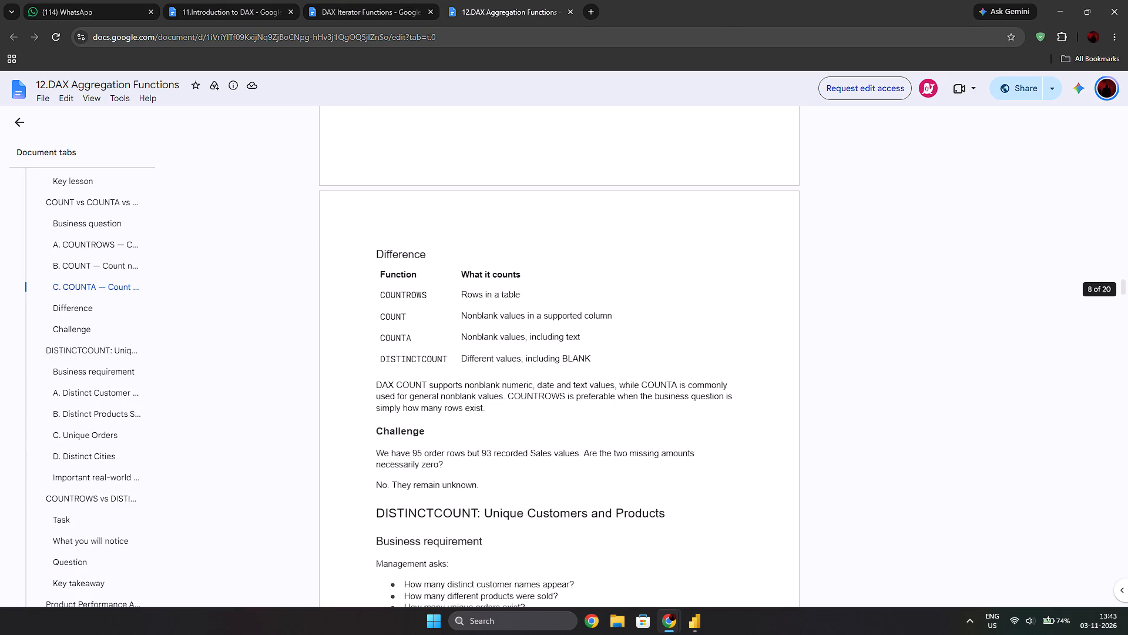
pyautogui.scroll(-1, 461, 396)
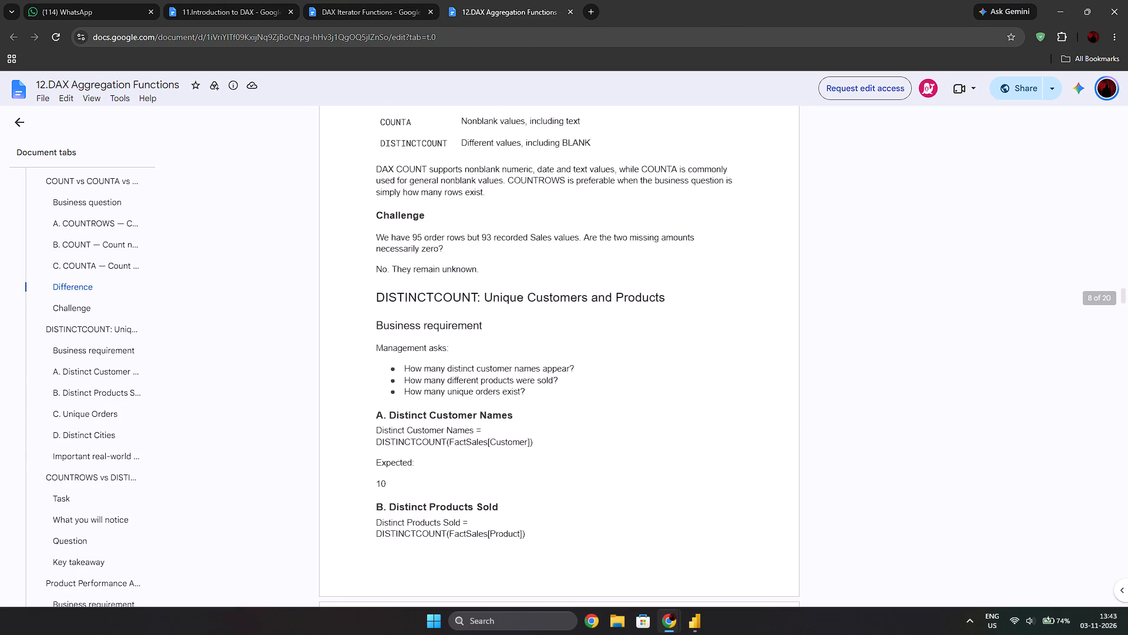
pyautogui.click(616, 330)
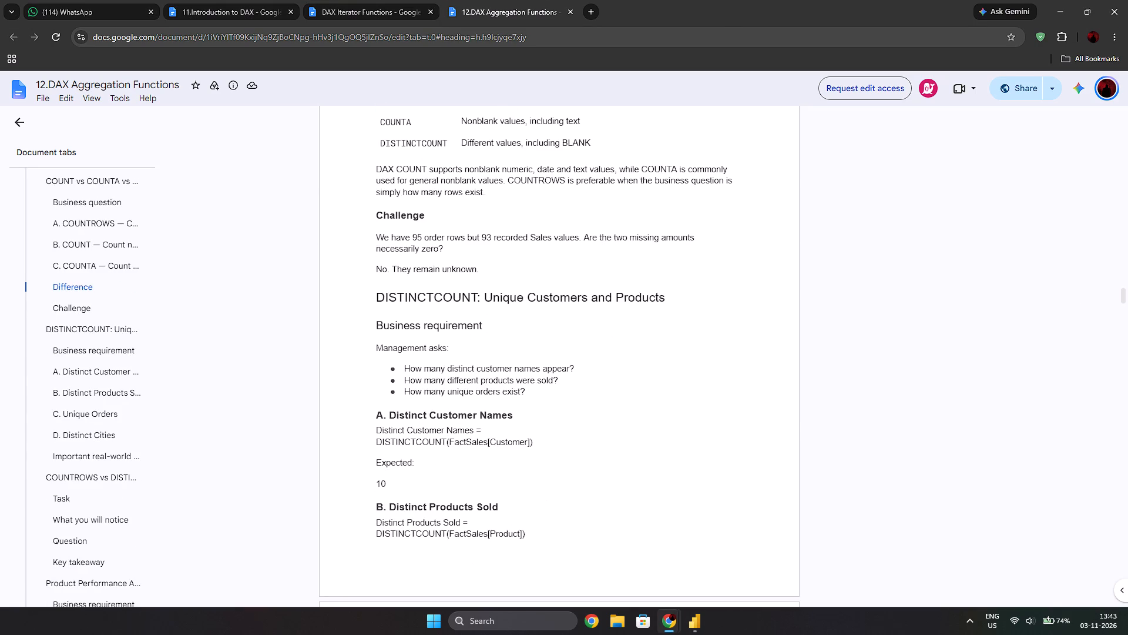
pyautogui.moveTo(532, 445); pyautogui.dragTo(372, 431)
pyautogui.hotkey('ctrl', 'c')
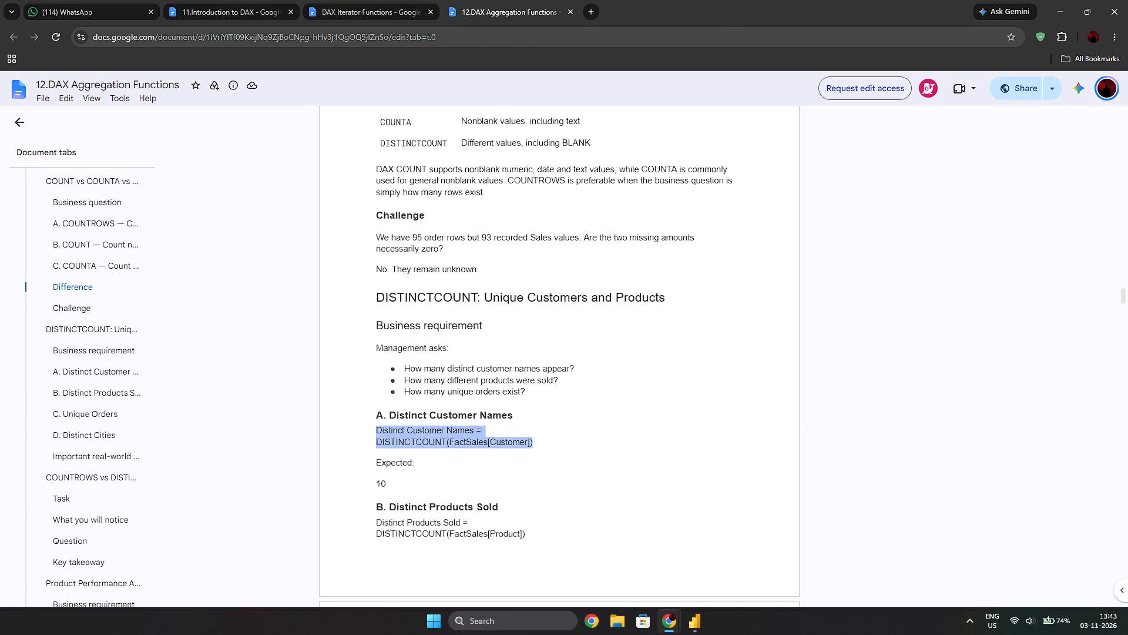
pyautogui.hotkey('alt', 'Tab')
pyautogui.click(489, 336)
pyautogui.click(499, 338)
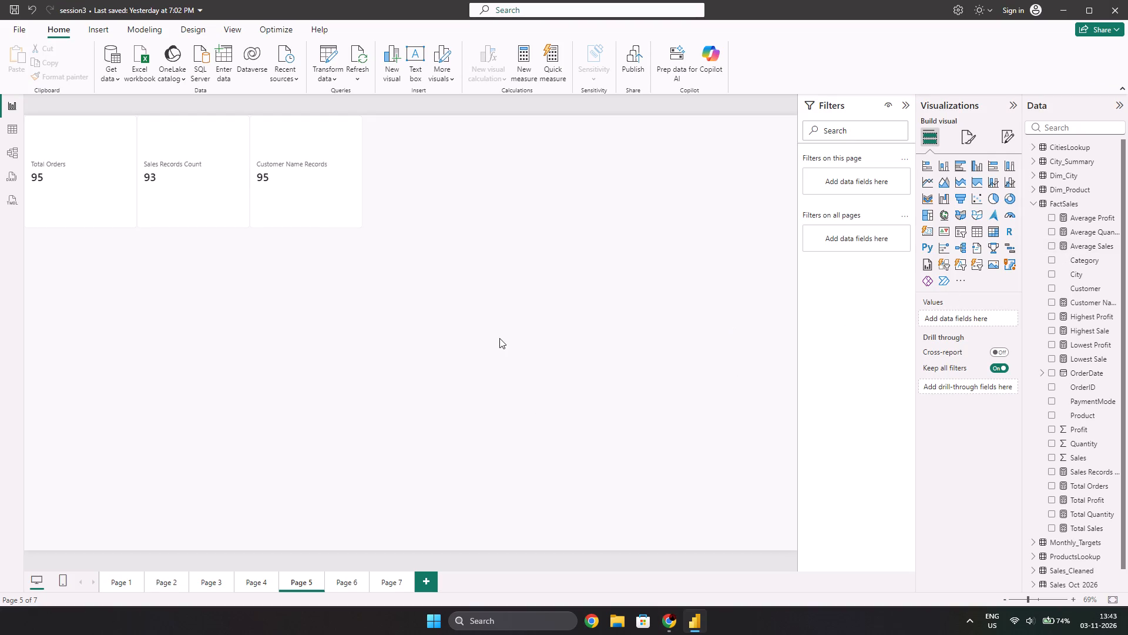
pyautogui.rightClick(1060, 202)
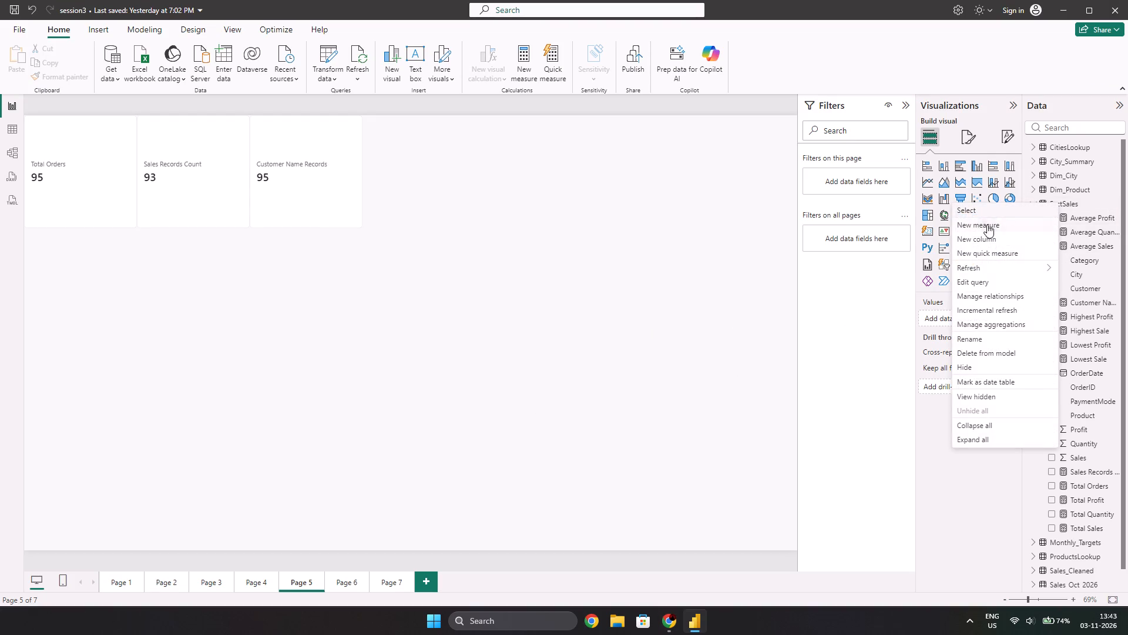
pyautogui.click(989, 220)
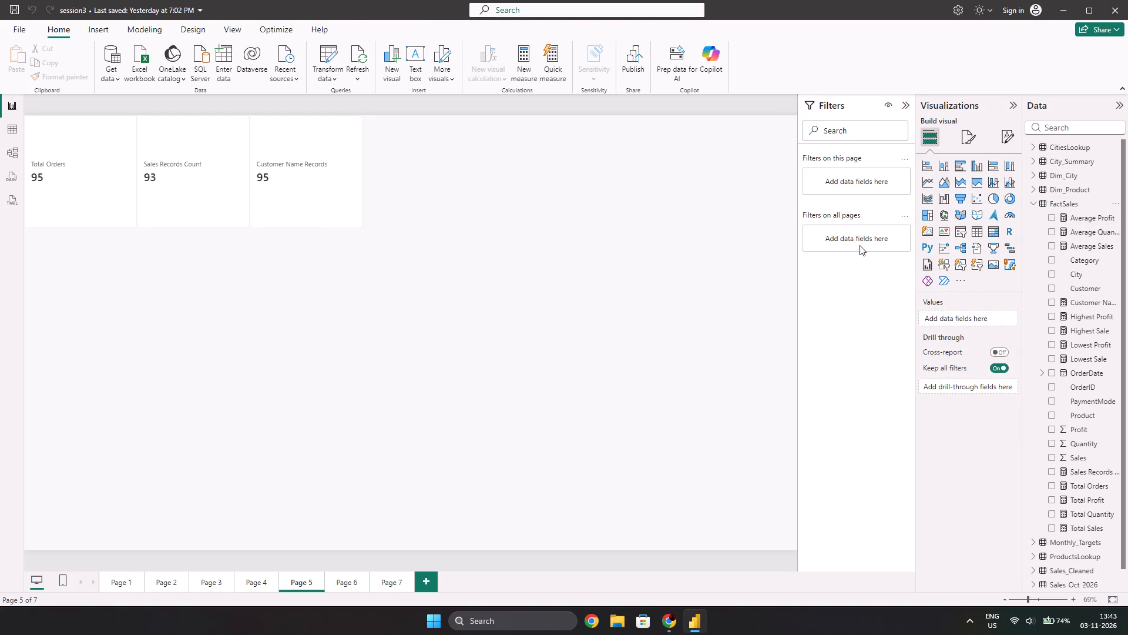
pyautogui.hotkey('ctrl', 'v')
pyautogui.press('Return')
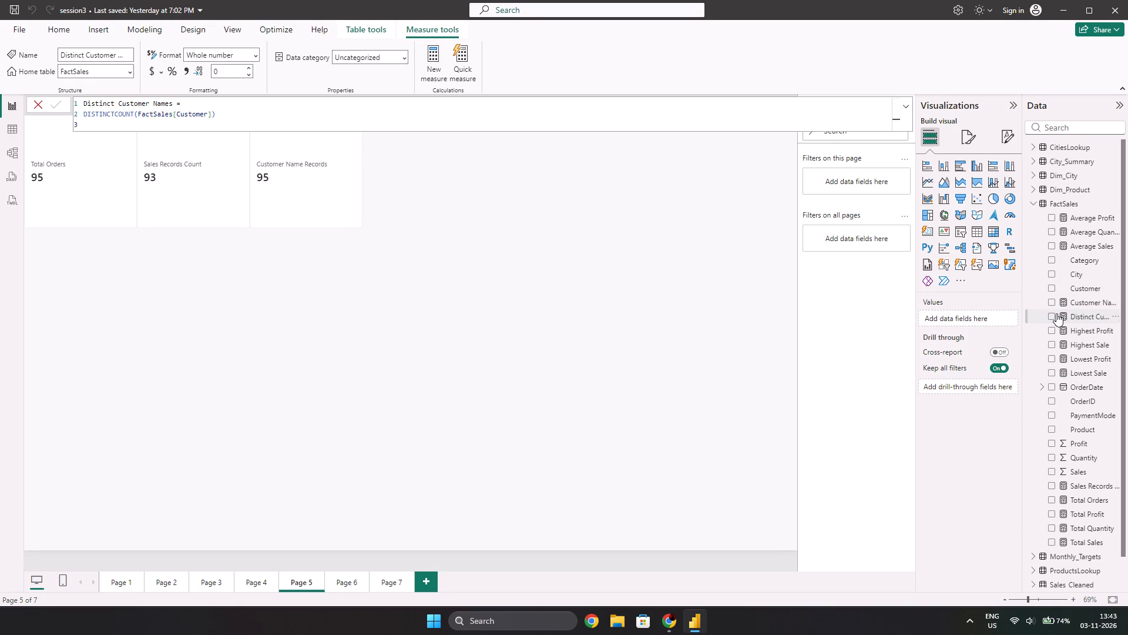
# Add Distinct Customer Names to Page 5 as a card and place it beside the Customer Name Records card.
pyautogui.click(1049, 317)
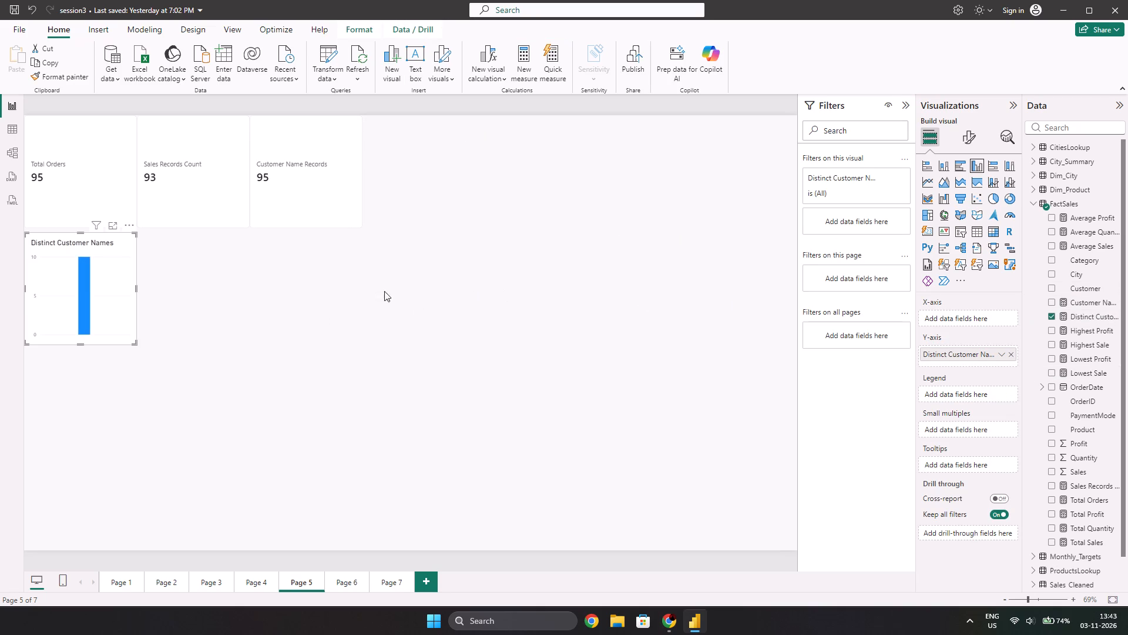
pyautogui.click(931, 229)
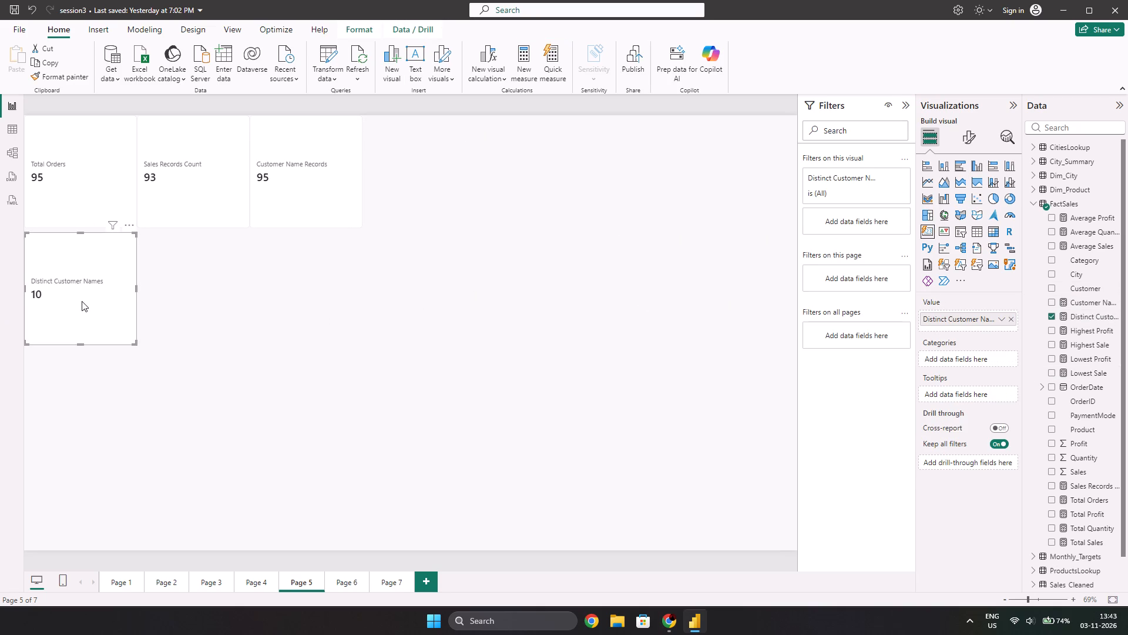
pyautogui.moveTo(82, 301); pyautogui.dragTo(424, 180)
# Copy the document's distinct products formula, insert a blank card, and create the FactSales measure Distinct Products Sold = DISTINCTCOUNT(FactSales[Product]).
pyautogui.hotkey('alt', 'Tab')
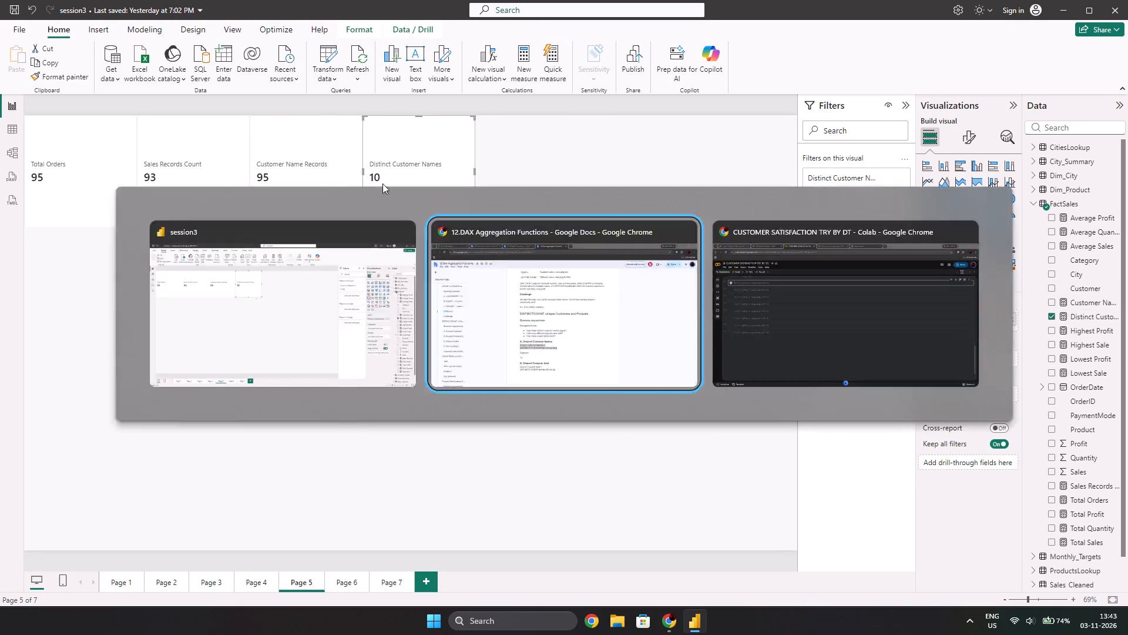
pyautogui.scroll(-1, 468, 457)
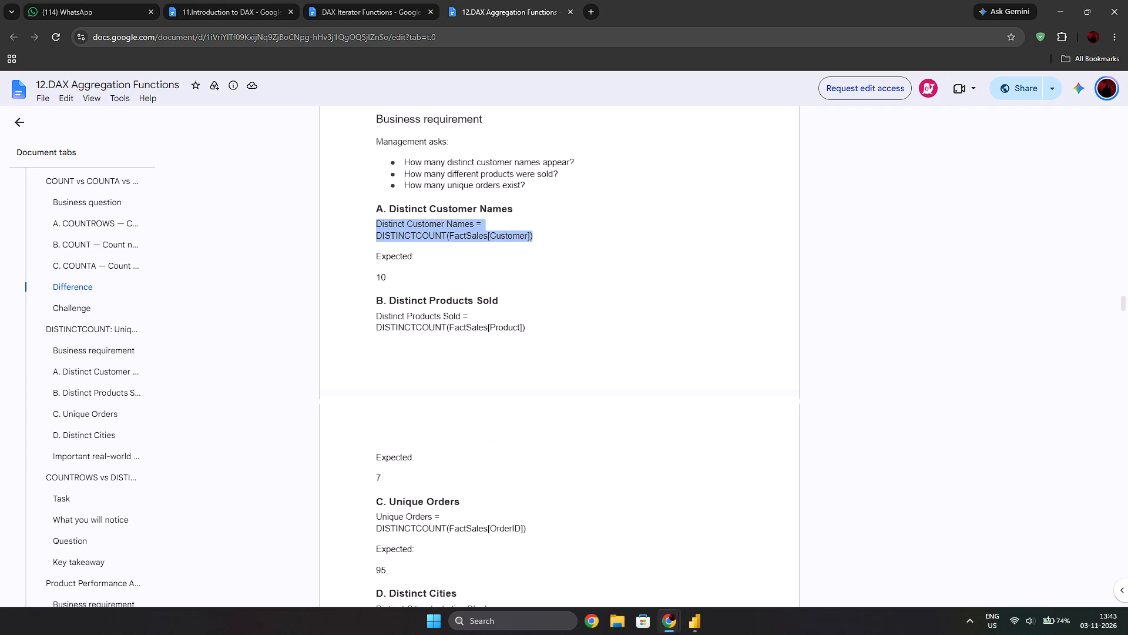
pyautogui.moveTo(534, 322); pyautogui.dragTo(370, 309)
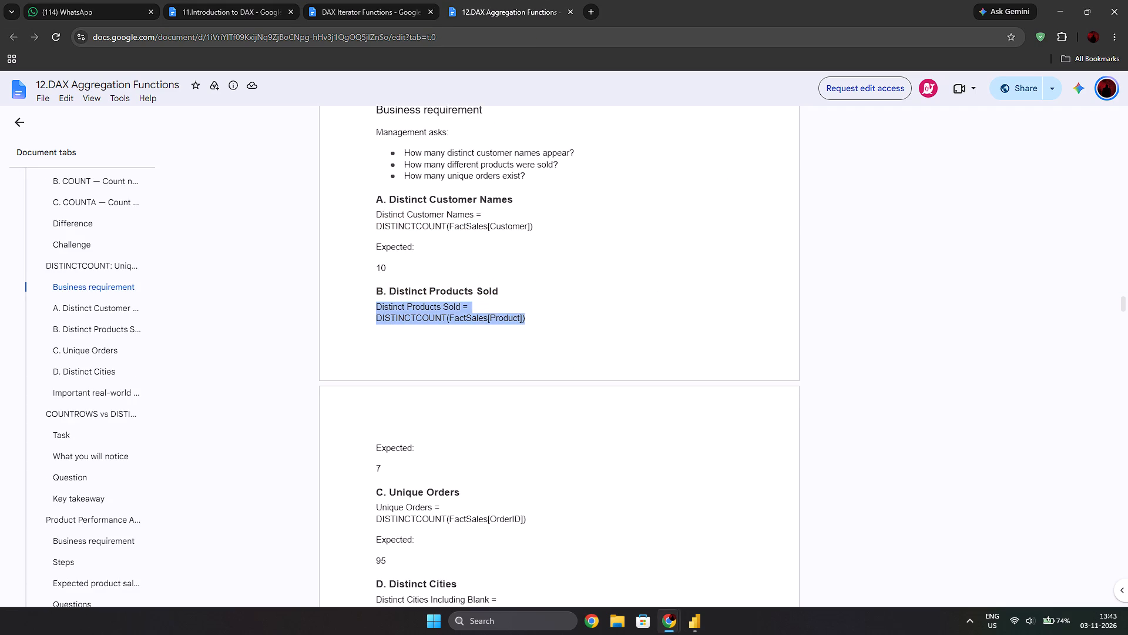
pyautogui.hotkey('ctrl', 'c')
pyautogui.hotkey('alt', 'Tab')
pyautogui.click(587, 210)
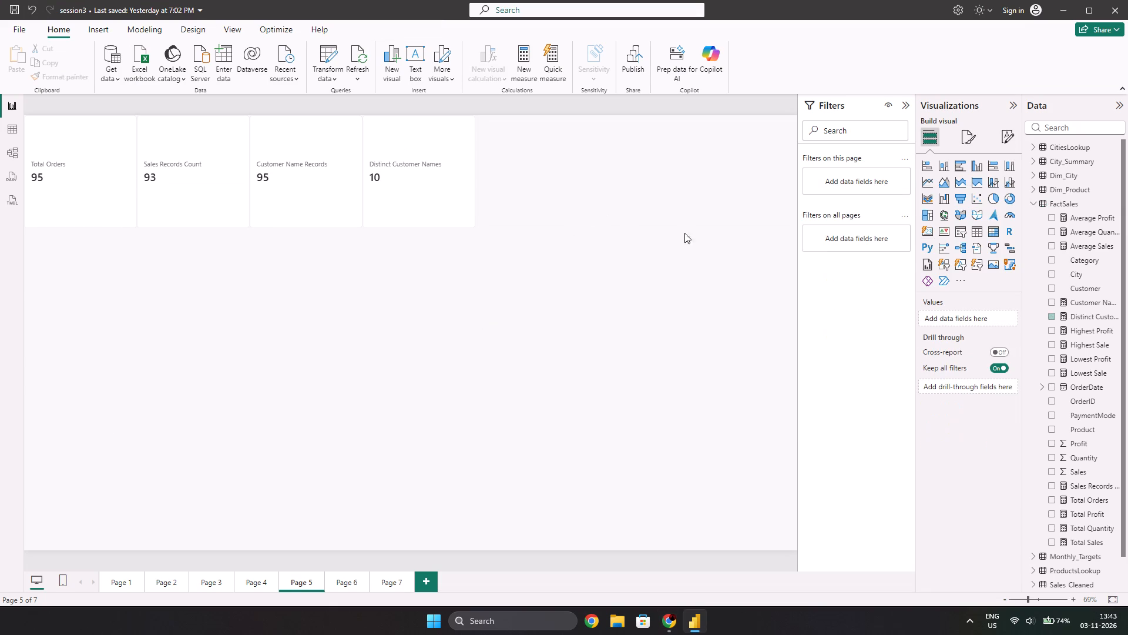
pyautogui.click(927, 233)
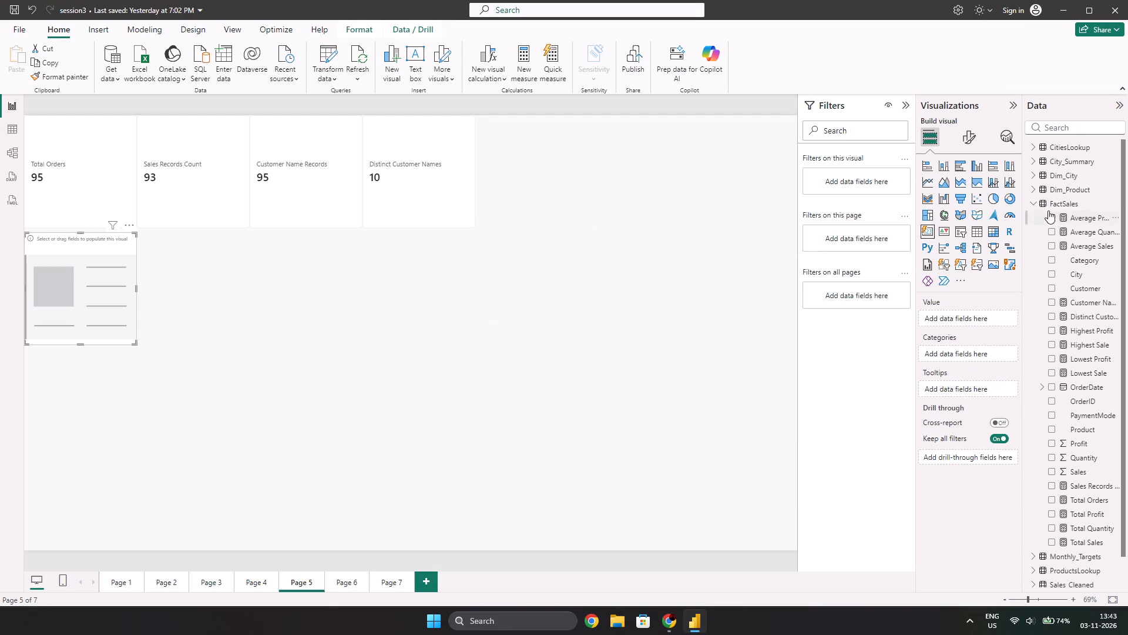
pyautogui.rightClick(1059, 206)
pyautogui.click(1008, 227)
pyautogui.hotkey('ctrl', 'v')
pyautogui.press('Return')
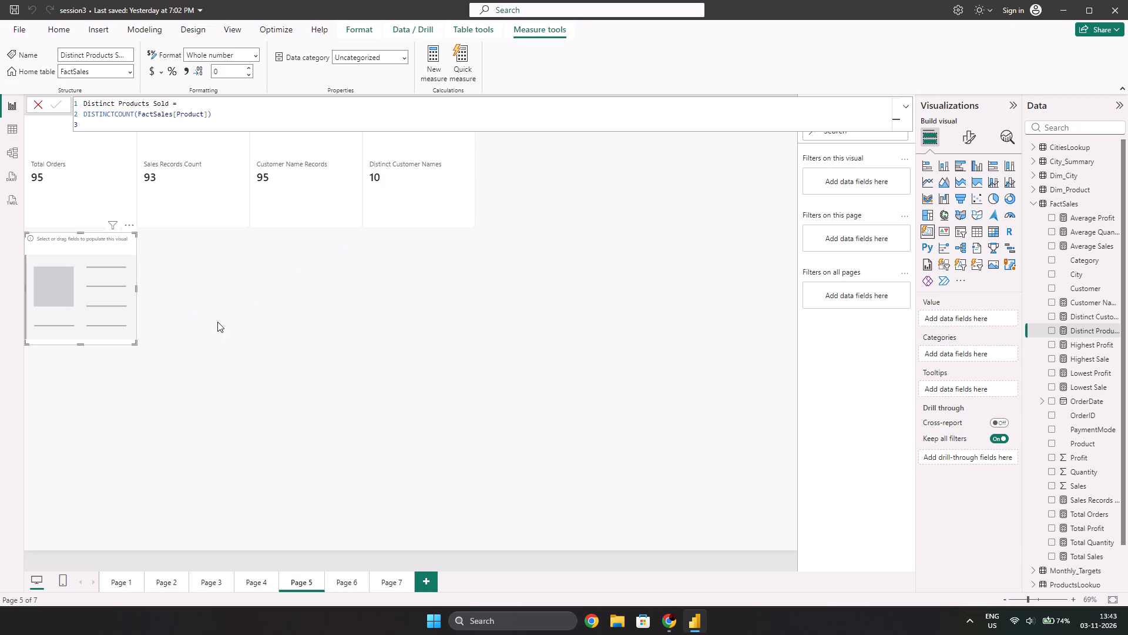
# Fill the blank card below Total Orders with the Distinct Products Sold measure and deselect it.
pyautogui.click(1048, 330)
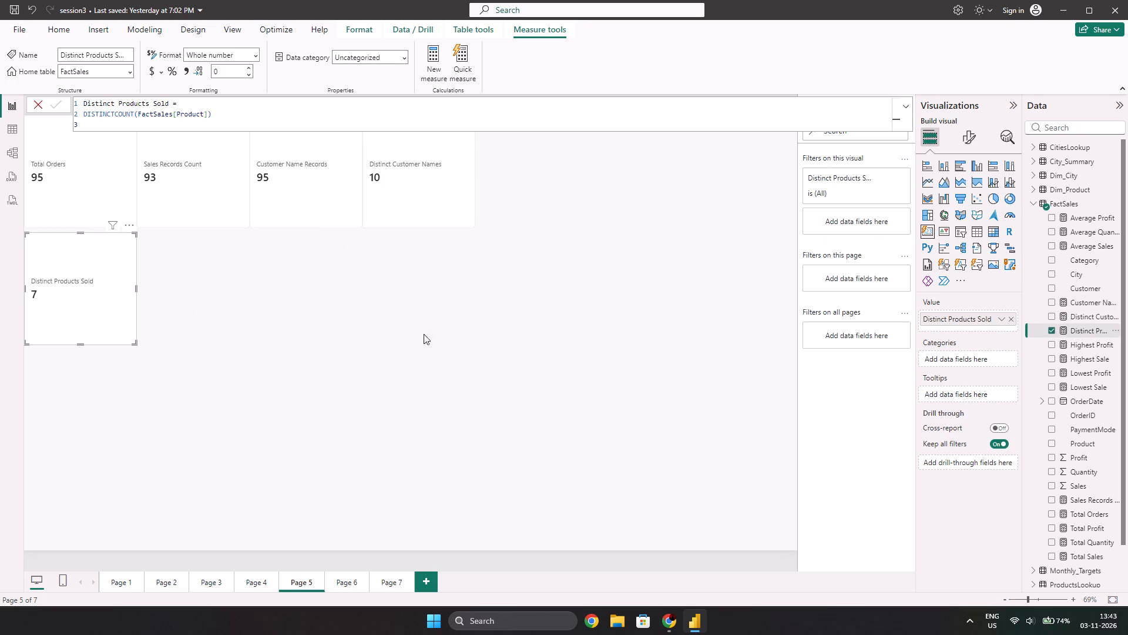
pyautogui.click(228, 346)
pyautogui.click(230, 317)
# Insert another blank card and create the FactSales measure Unique Orders = DISTINCTCOUNT(FactSales[OrderID]) from the formula in the document.
pyautogui.click(931, 229)
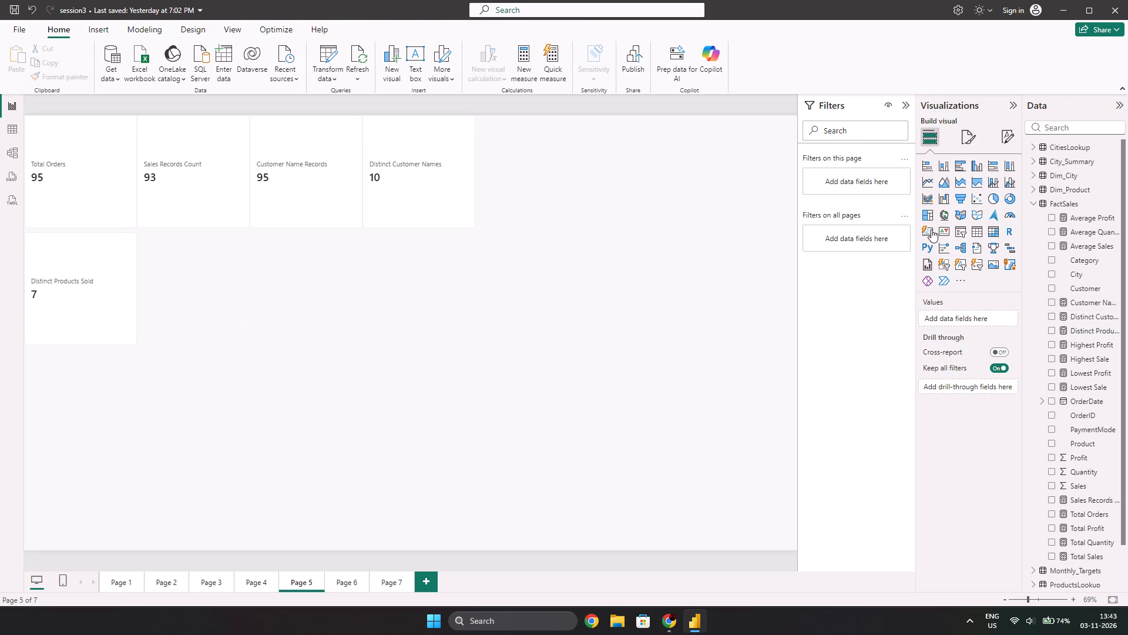
pyautogui.rightClick(1059, 200)
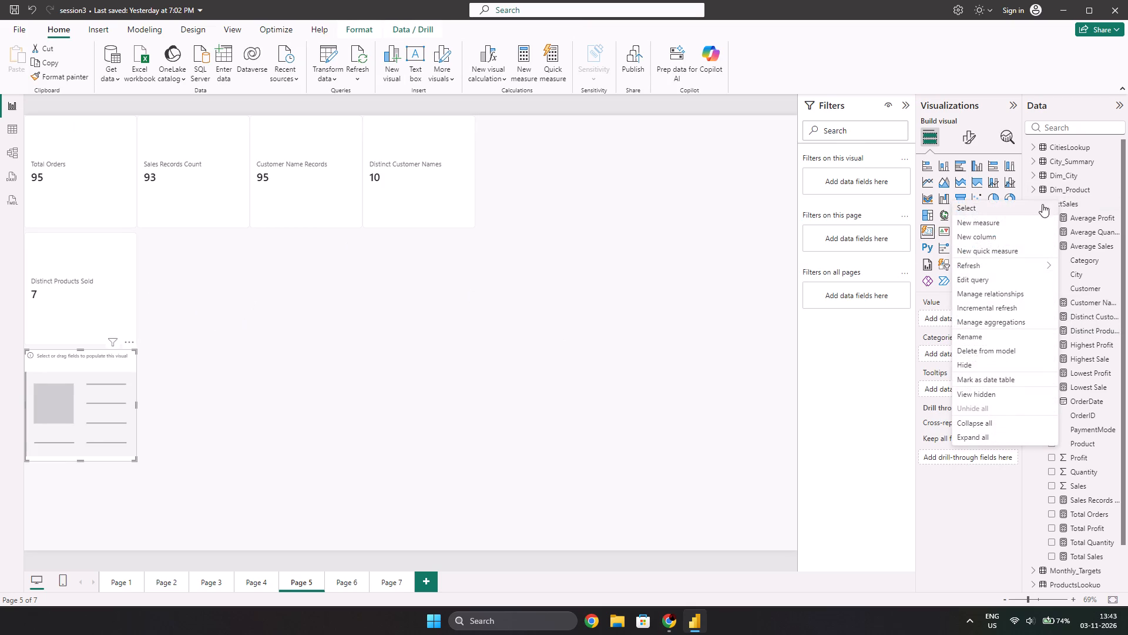
pyautogui.click(1013, 223)
pyautogui.hotkey('alt', 'Tab')
pyautogui.scroll(-1, 505, 463)
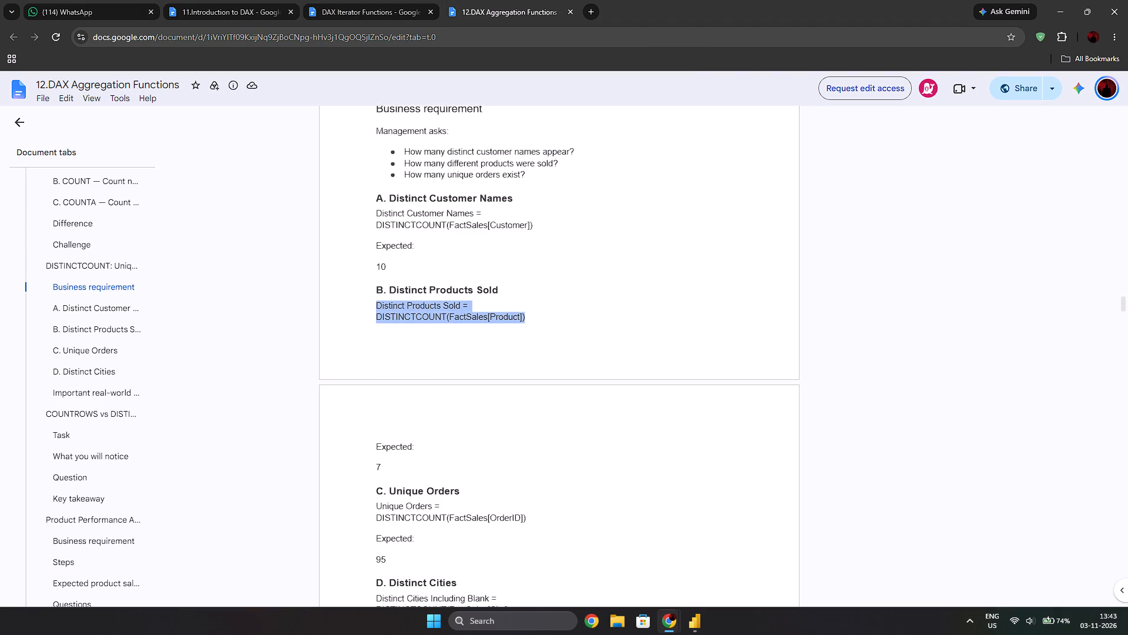
pyautogui.moveTo(540, 320); pyautogui.dragTo(387, 303)
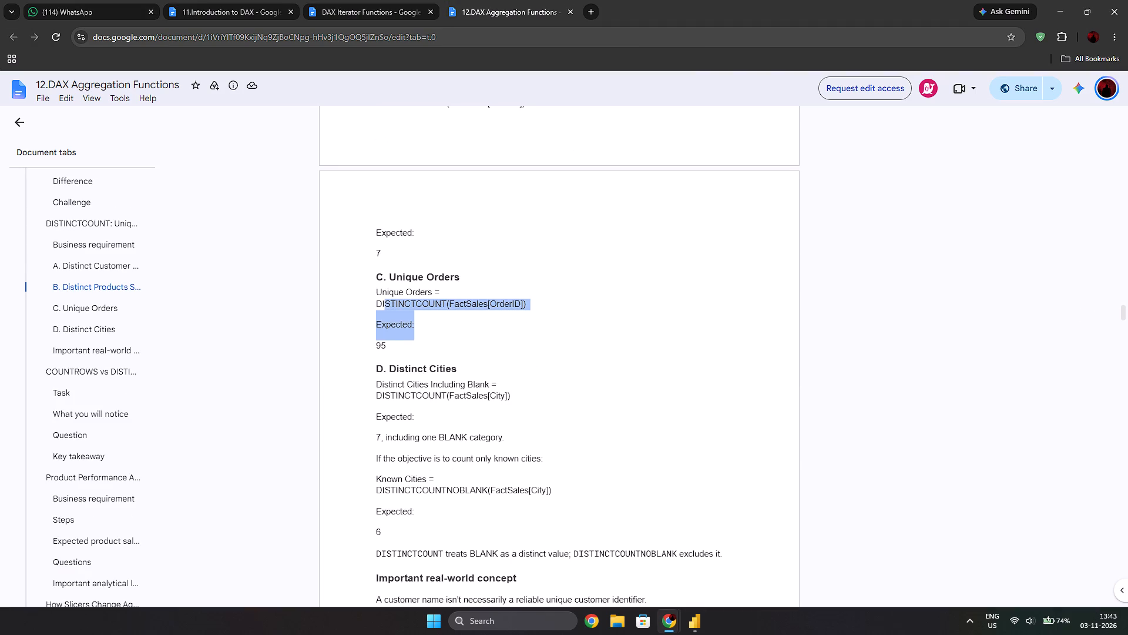
pyautogui.click(493, 307)
pyautogui.moveTo(528, 307); pyautogui.dragTo(362, 297)
pyautogui.hotkey('ctrl', 'c')
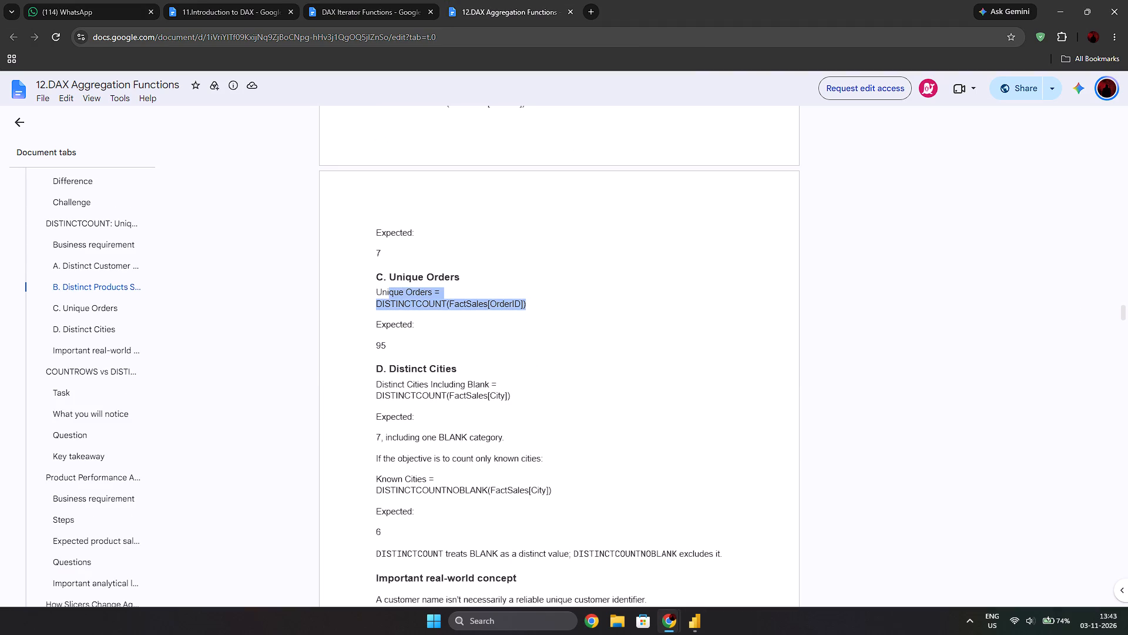
pyautogui.hotkey('alt', 'Tab')
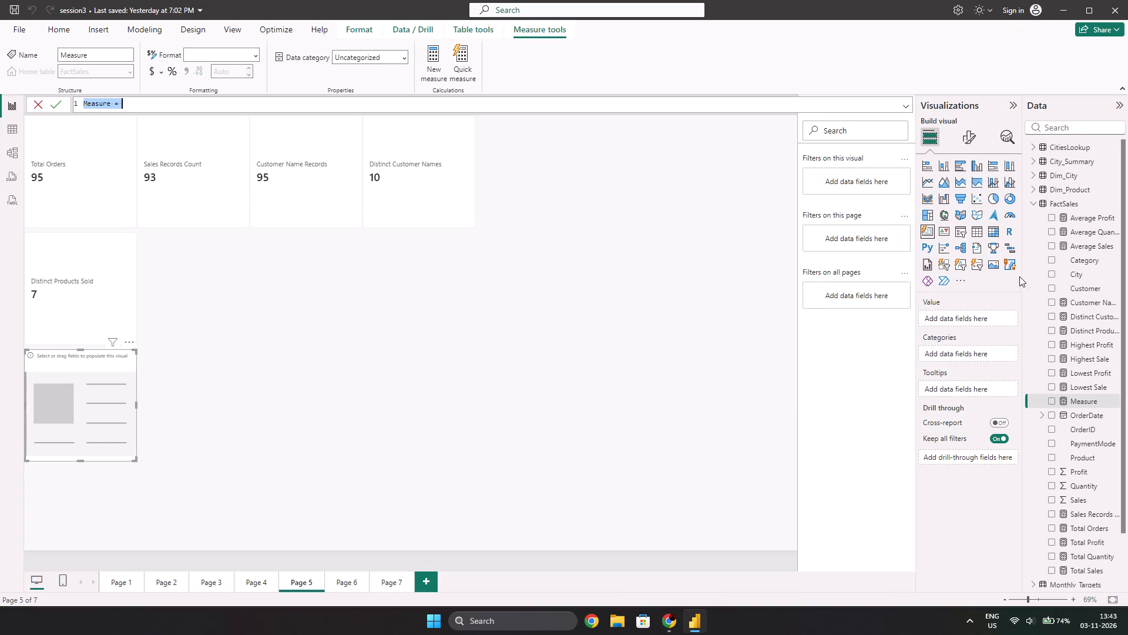
pyautogui.click(1077, 397)
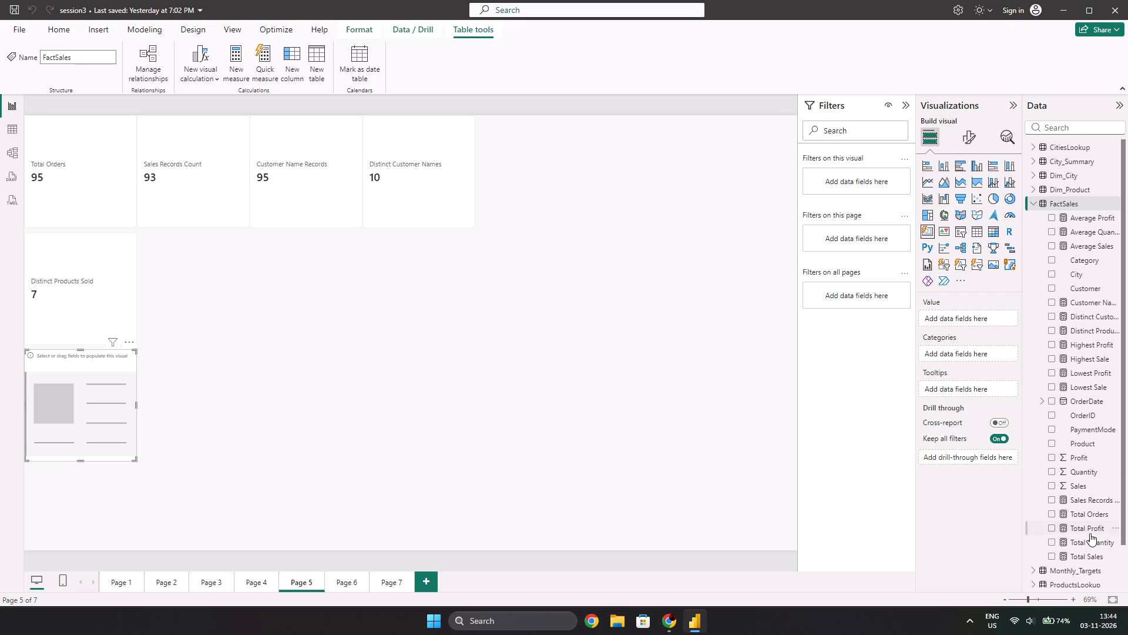
pyautogui.scroll(-1, 1079, 530)
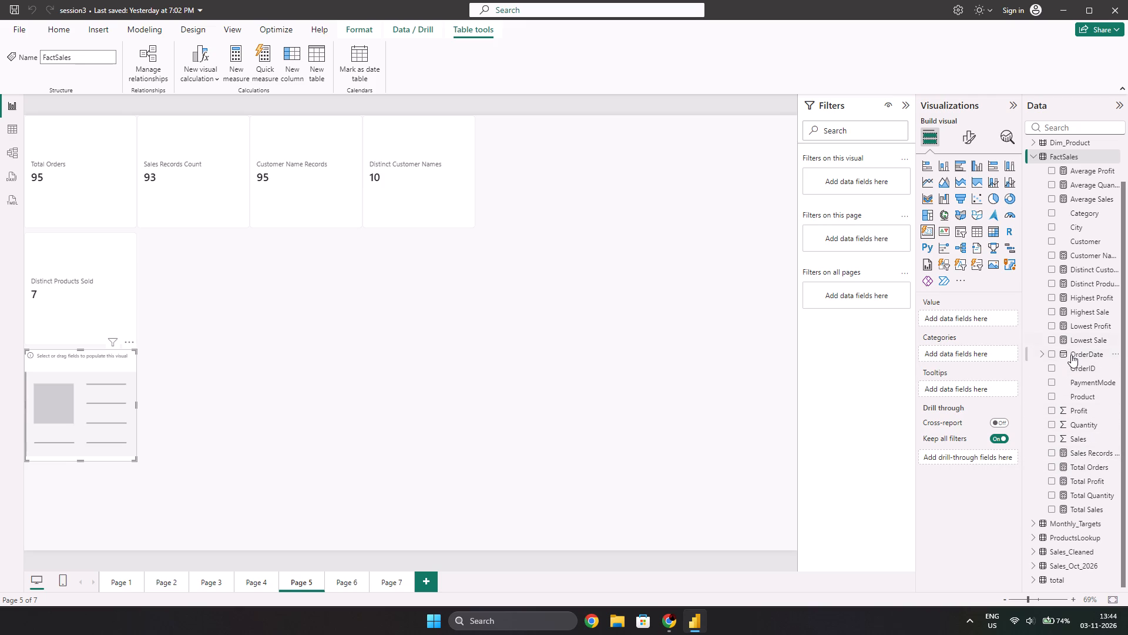
pyautogui.rightClick(1067, 157)
pyautogui.click(1032, 182)
pyautogui.hotkey('ctrl', 'v')
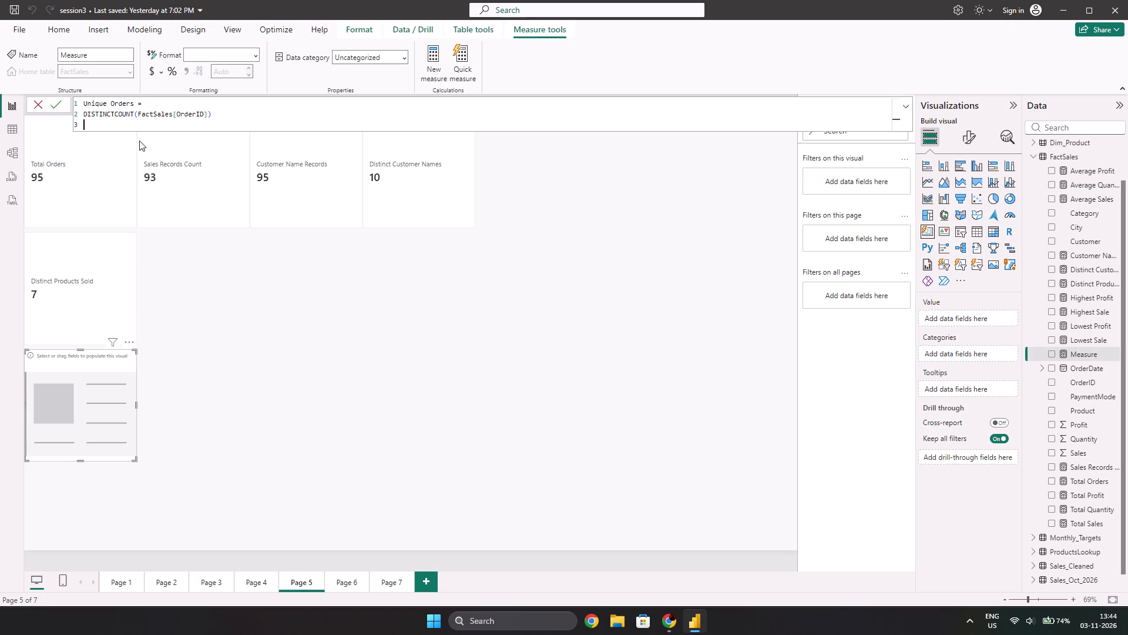
pyautogui.press('Return')
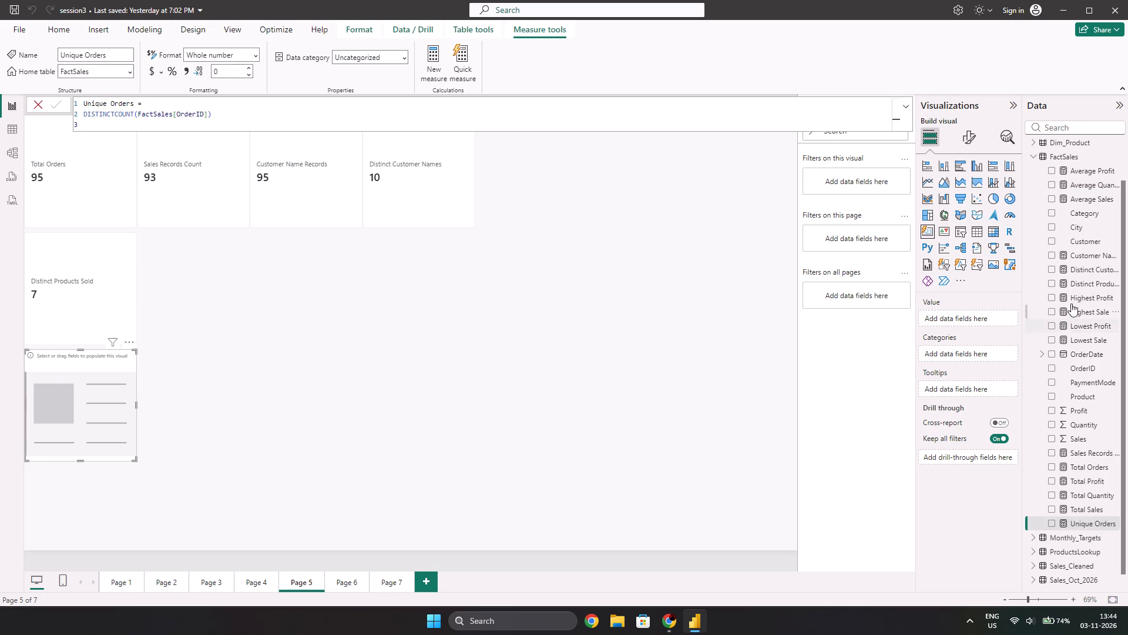
# Fill the blank card with Unique Orders and place it beside Distinct Products Sold, directly beneath the Sales Records Count card.
pyautogui.click(1050, 526)
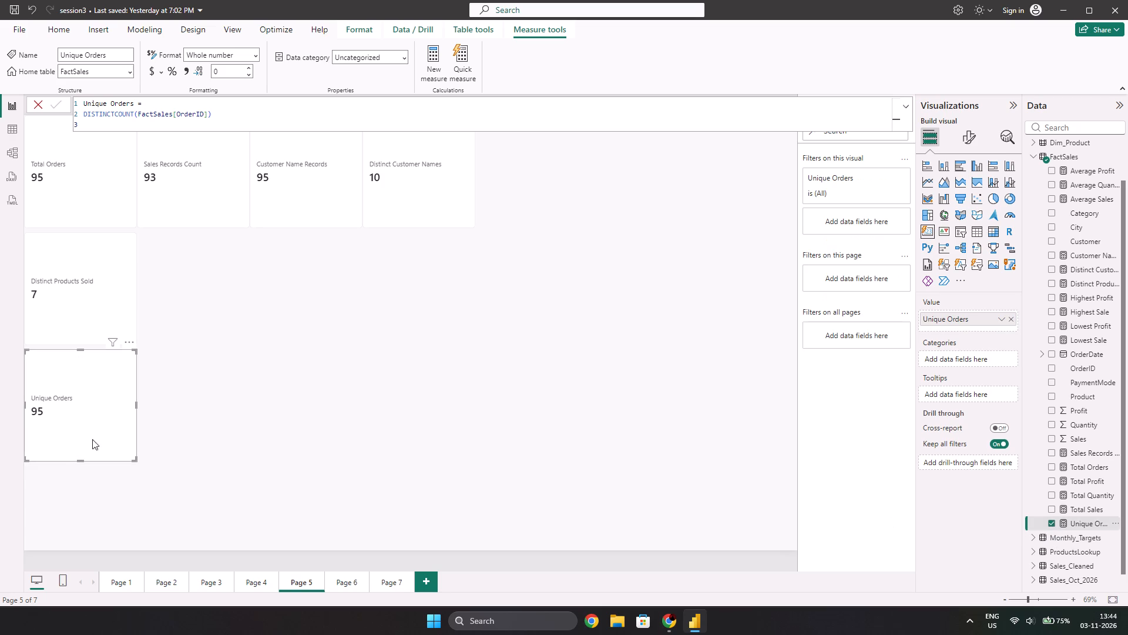
pyautogui.moveTo(74, 419); pyautogui.dragTo(189, 301)
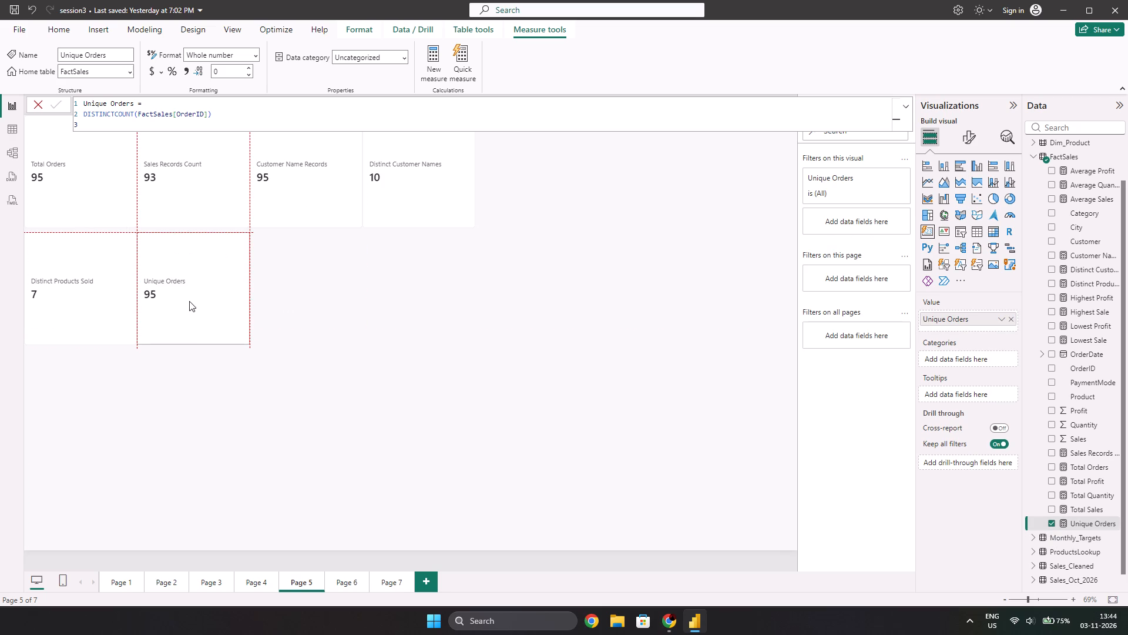
pyautogui.moveTo(189, 301); pyautogui.dragTo(189, 299)
# Move the Distinct Products Sold card up directly beneath Total Orders, level with the Unique Orders card.
pyautogui.click(73, 299)
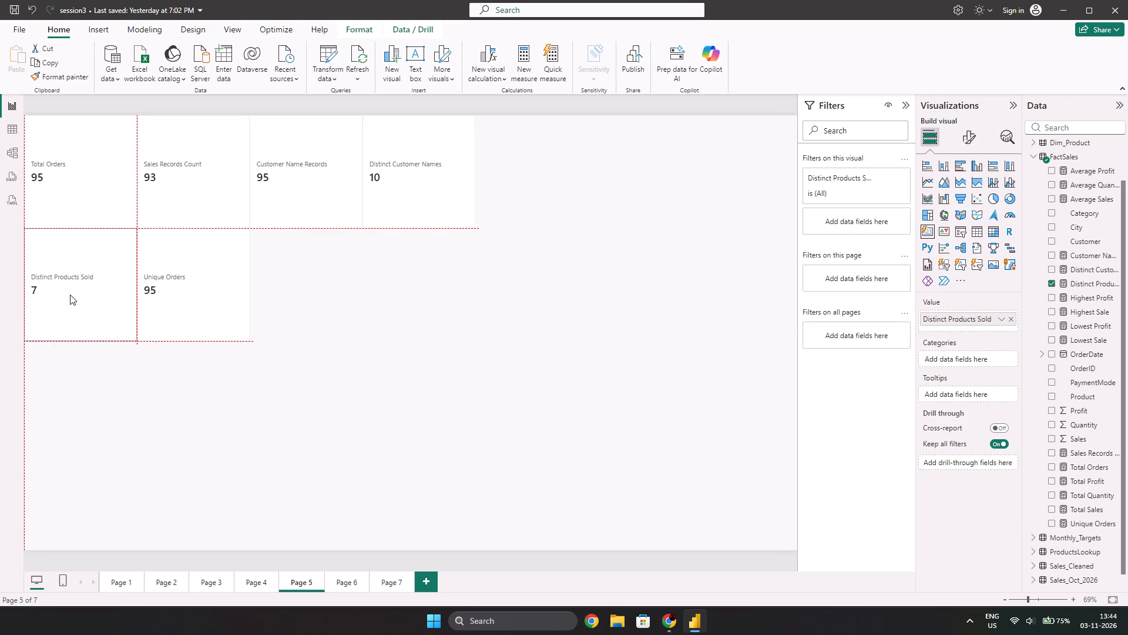
pyautogui.click(140, 420)
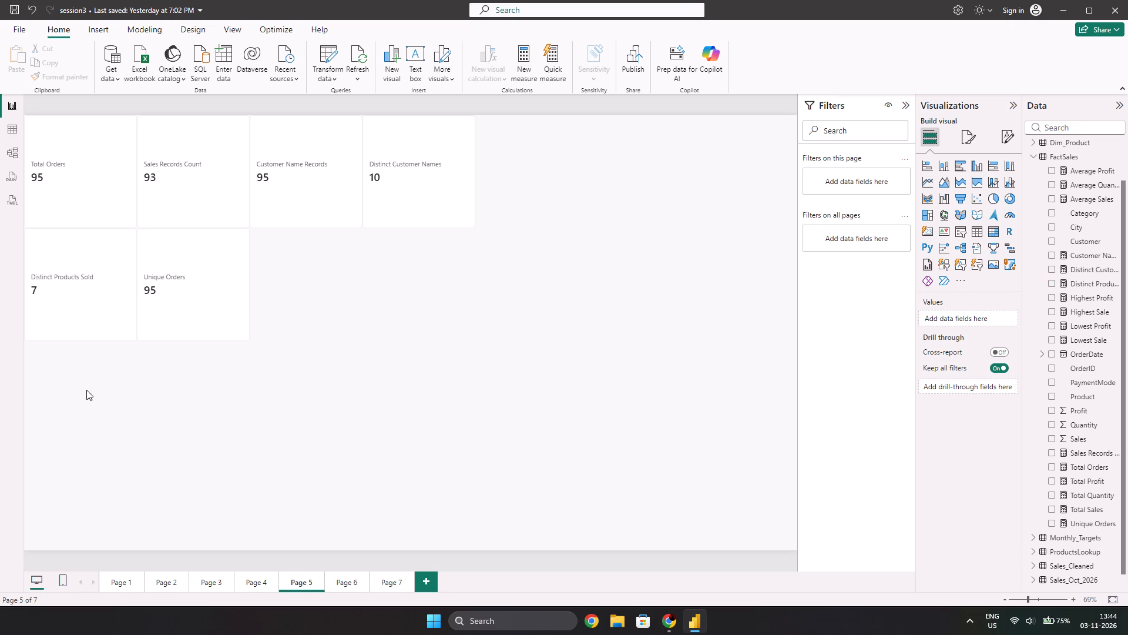
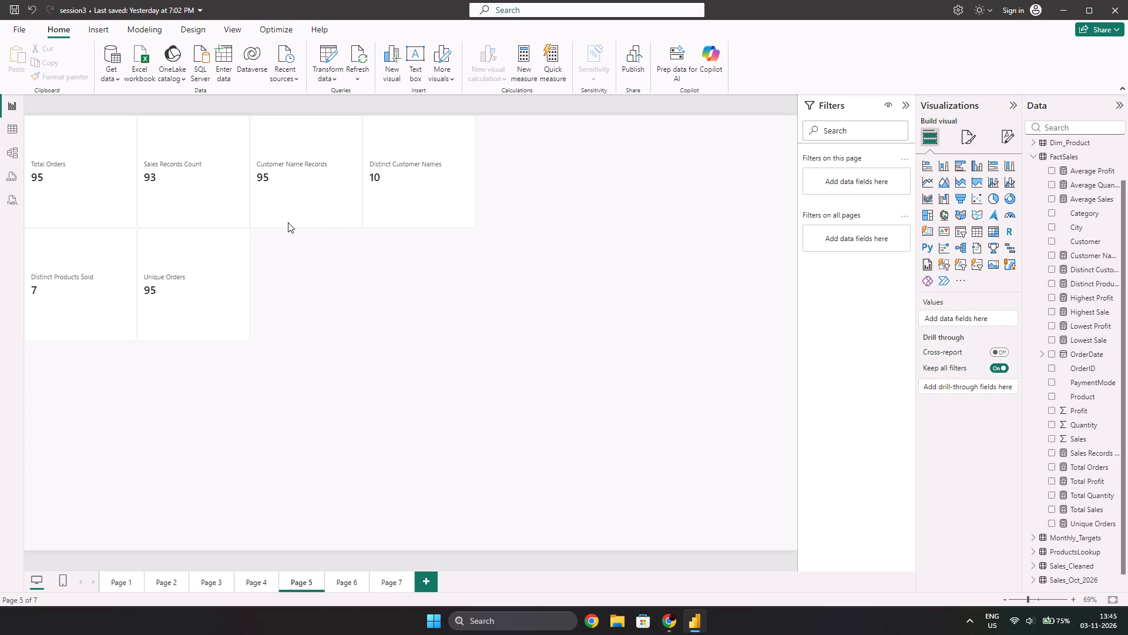
# Create the FactSales measure Distinct Cities Including Blank = DISTINCTCOUNT(FactSales[City]) from the formula in the Google Docs document.
pyautogui.hotkey('alt', 'Tab')
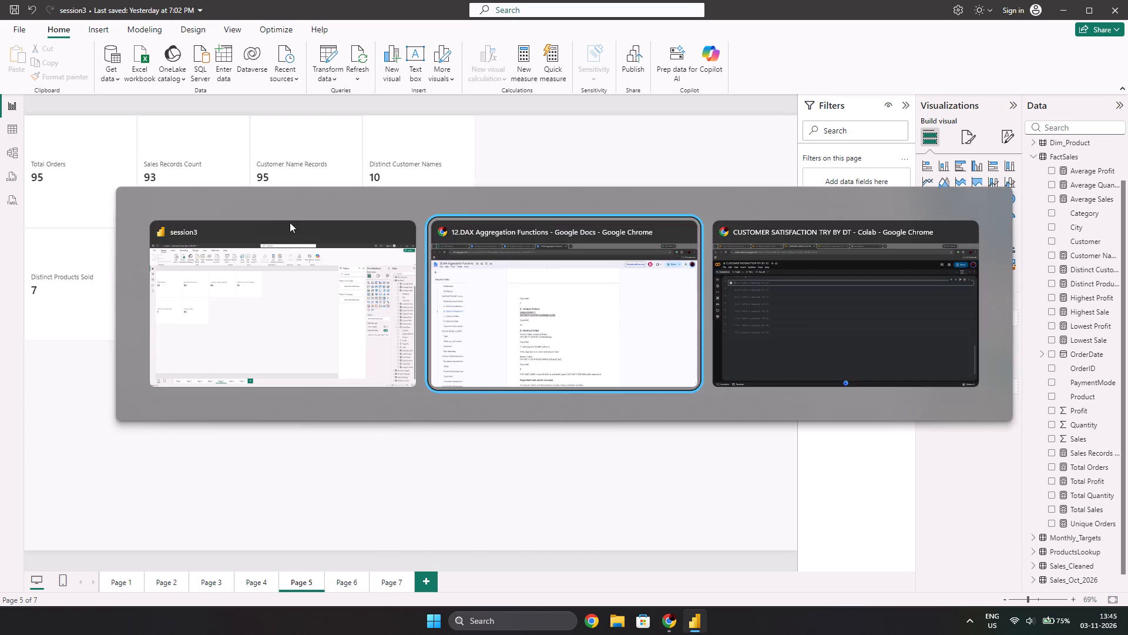
pyautogui.hotkey('alt', 'Tab')
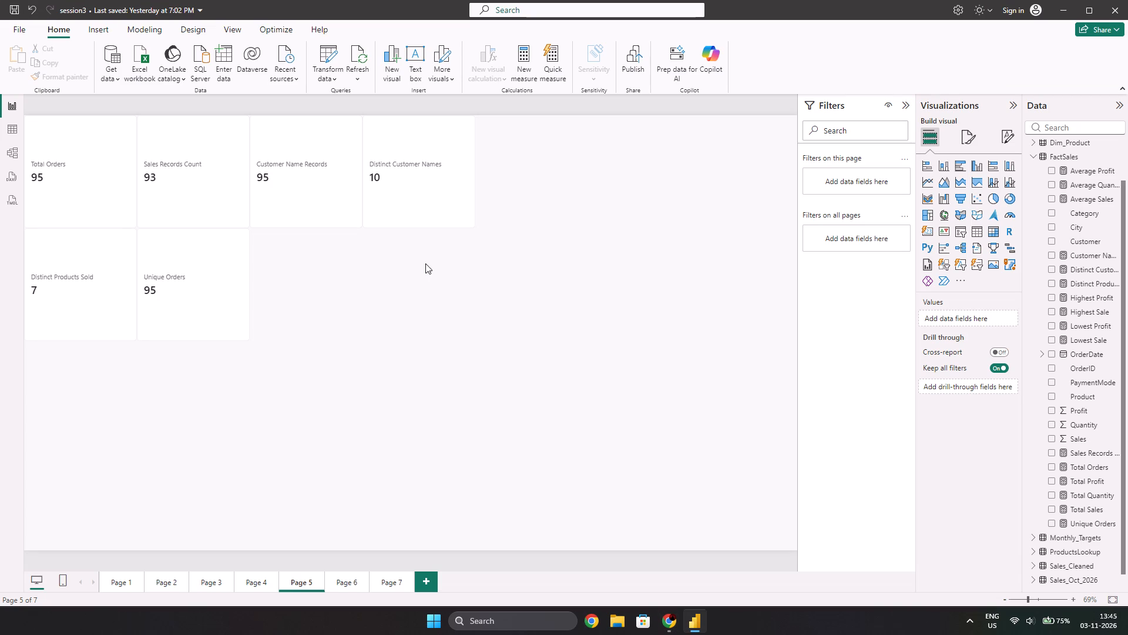
pyautogui.hotkey('alt', 'Tab')
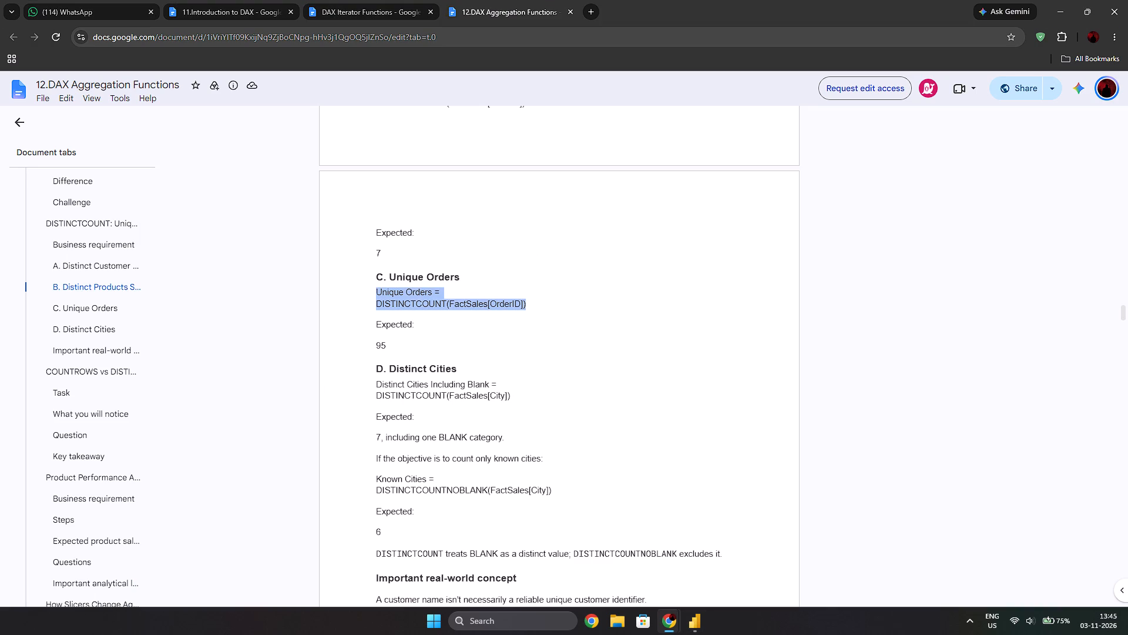
pyautogui.moveTo(516, 395); pyautogui.dragTo(345, 383)
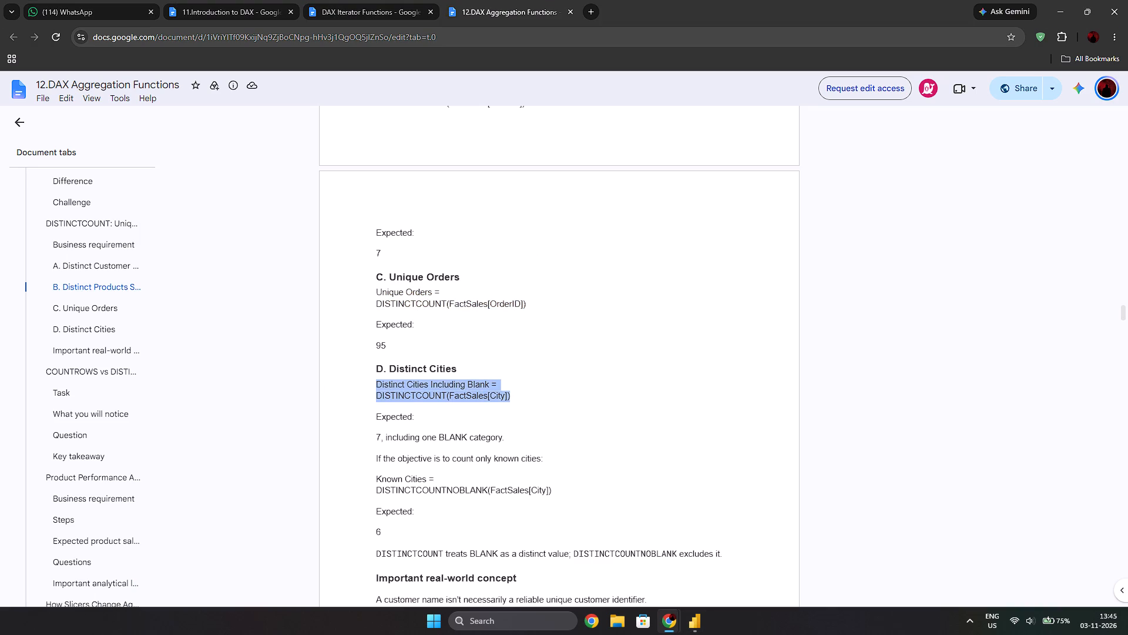
pyautogui.hotkey('ctrl', 'c')
pyautogui.hotkey('alt', 'Tab')
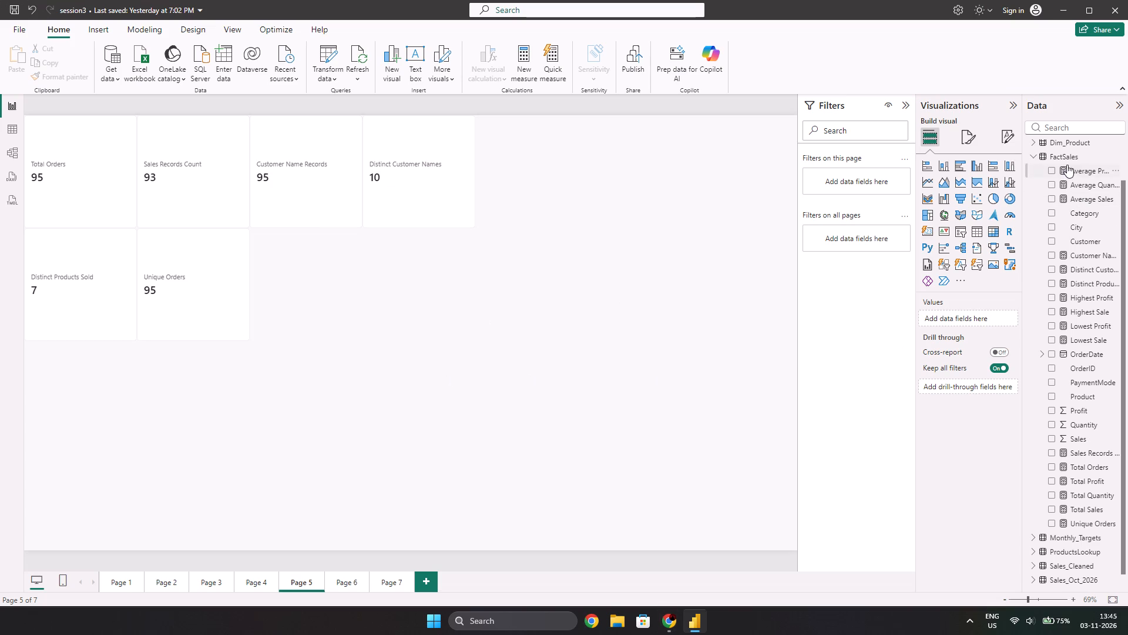
pyautogui.rightClick(1067, 158)
pyautogui.click(1005, 183)
pyautogui.hotkey('ctrl', 'v')
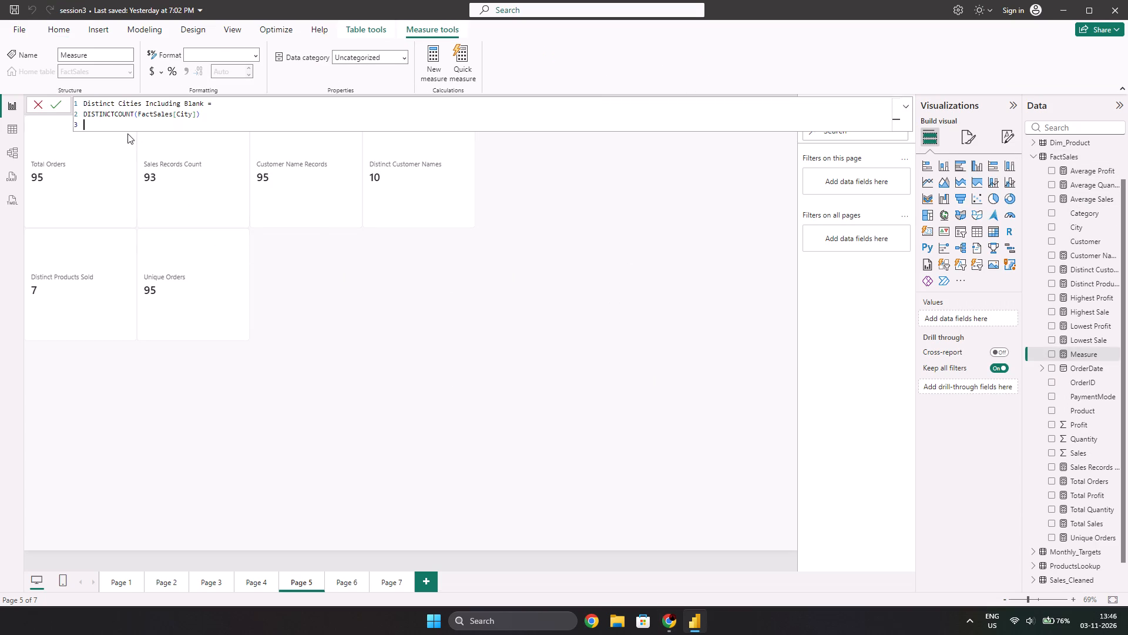
pyautogui.press('Return')
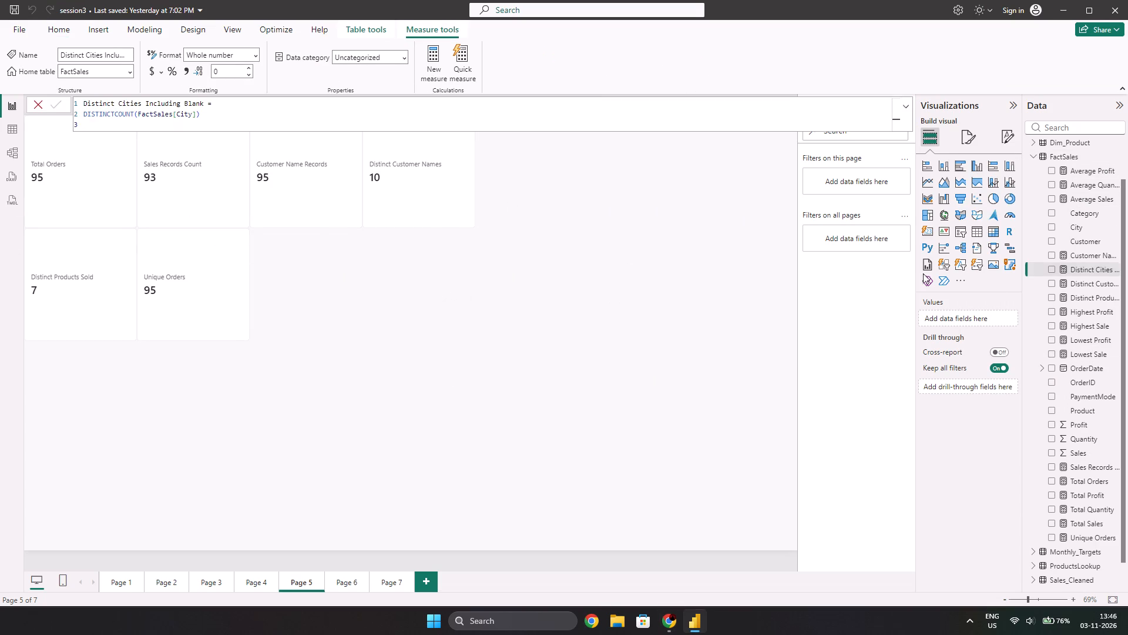
# Show Distinct Cities Including Blank as a card beside Unique Orders, directly beneath the Customer Name Records card, and deselect it.
pyautogui.click(1050, 272)
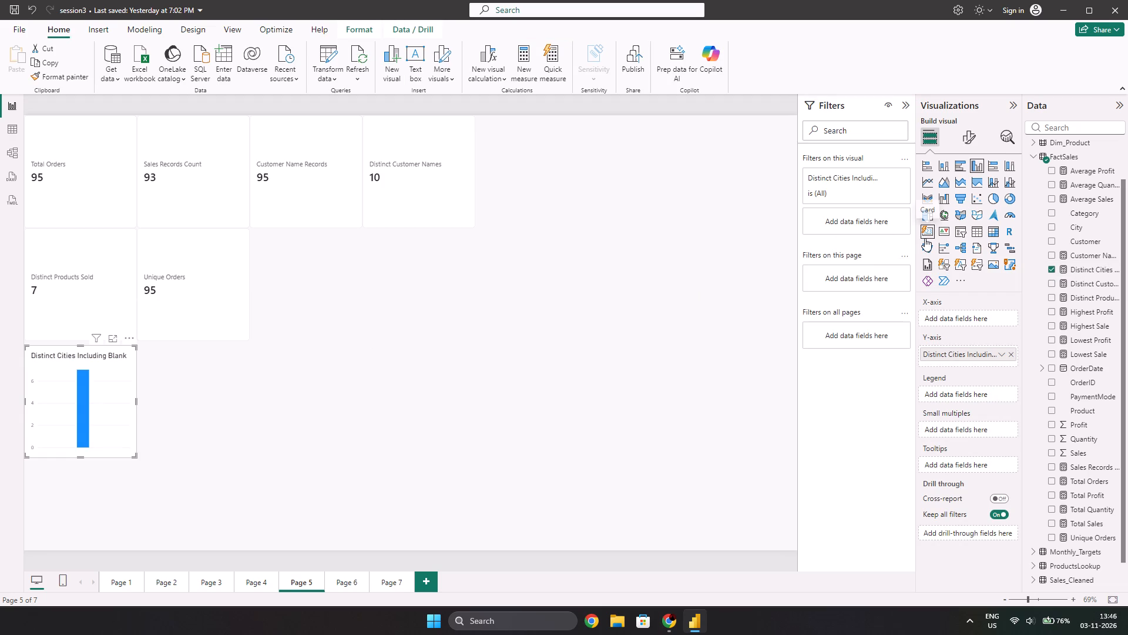
pyautogui.click(925, 238)
pyautogui.moveTo(76, 417); pyautogui.dragTo(244, 342)
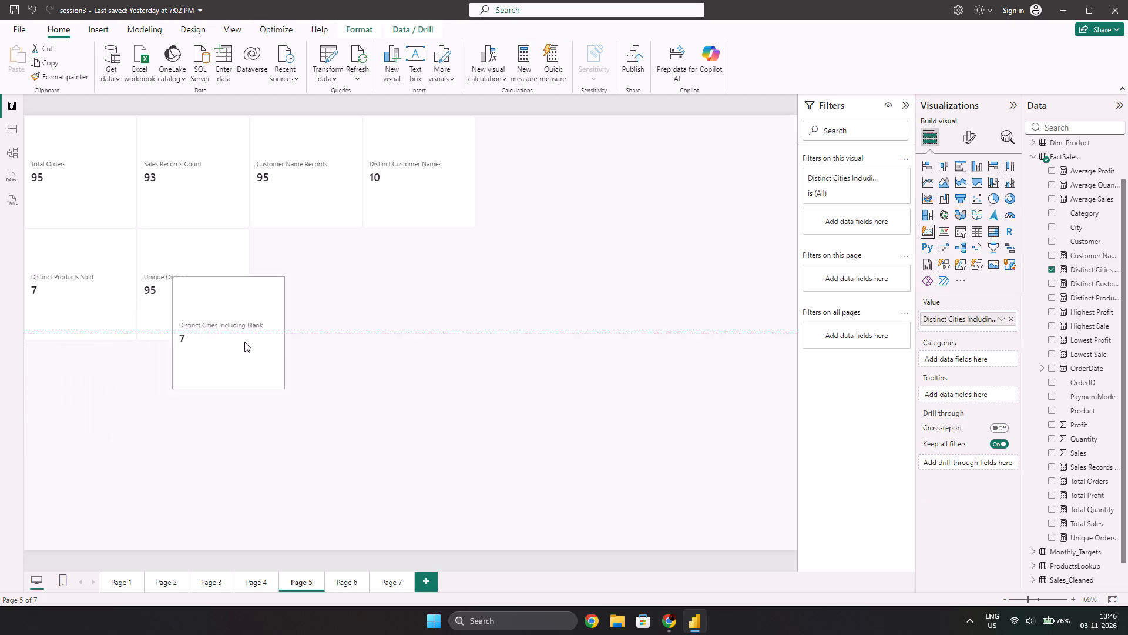
pyautogui.moveTo(244, 342); pyautogui.dragTo(306, 302)
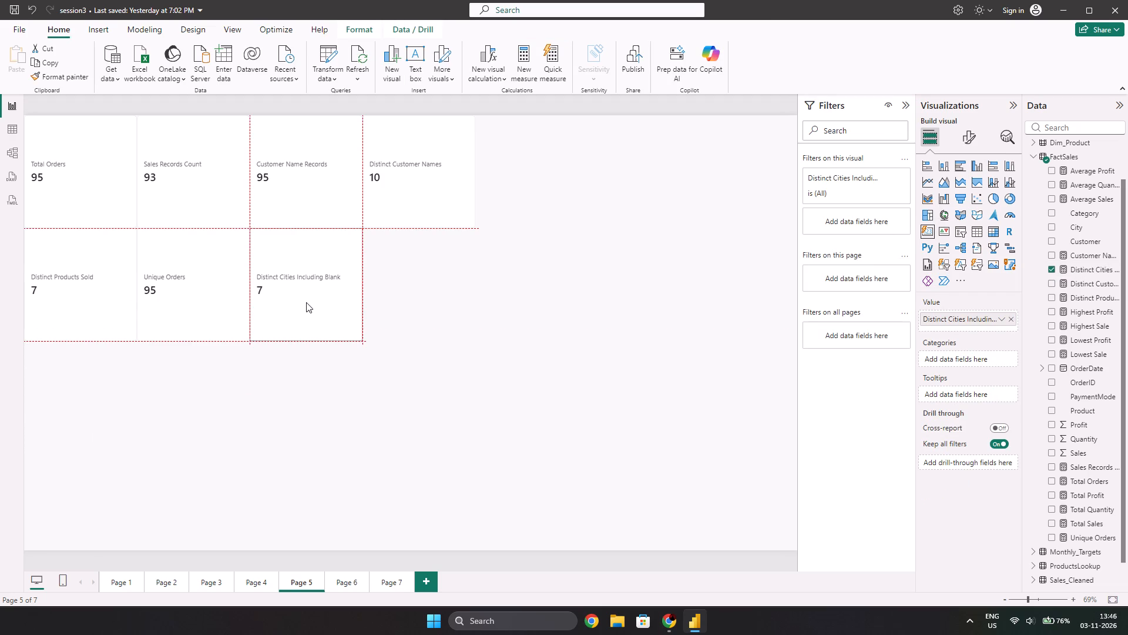
pyautogui.moveTo(306, 302); pyautogui.dragTo(298, 304)
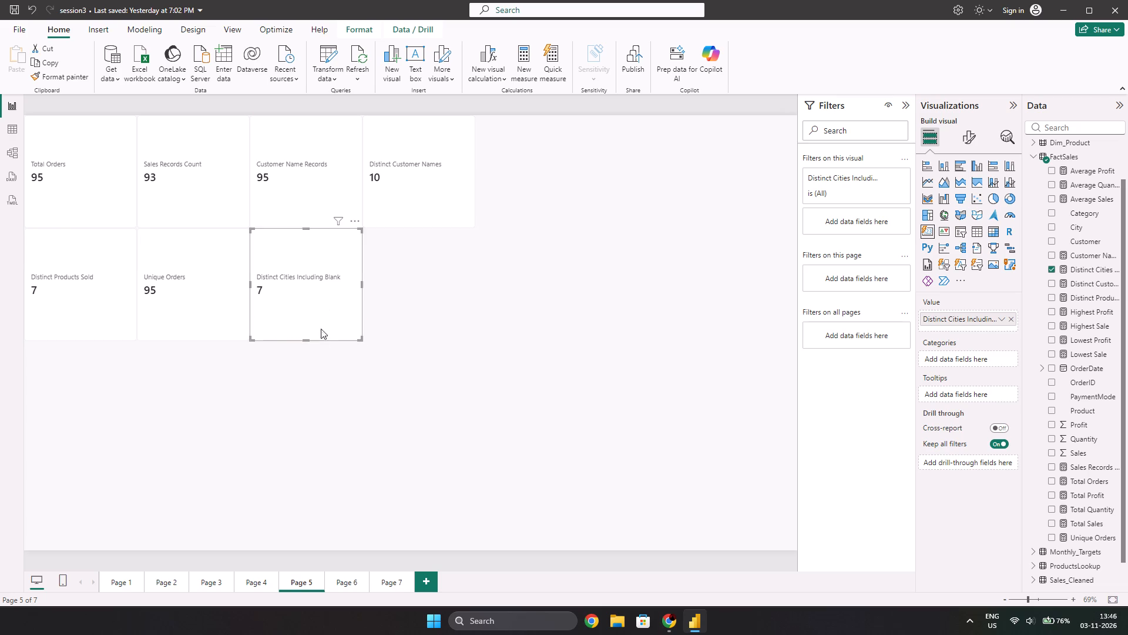
pyautogui.click(306, 390)
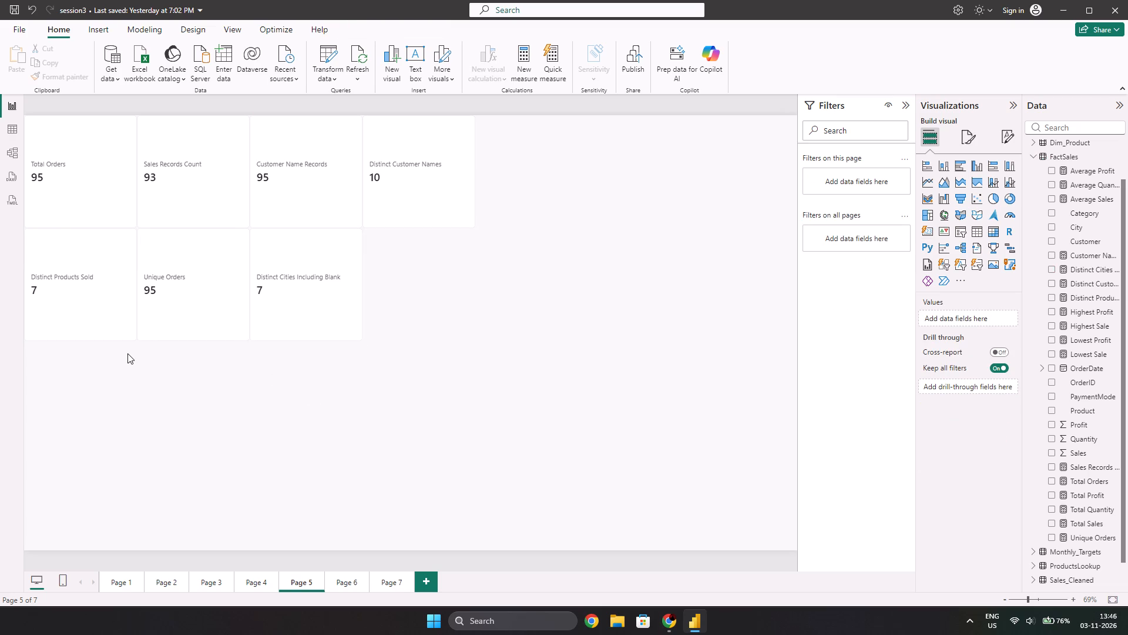
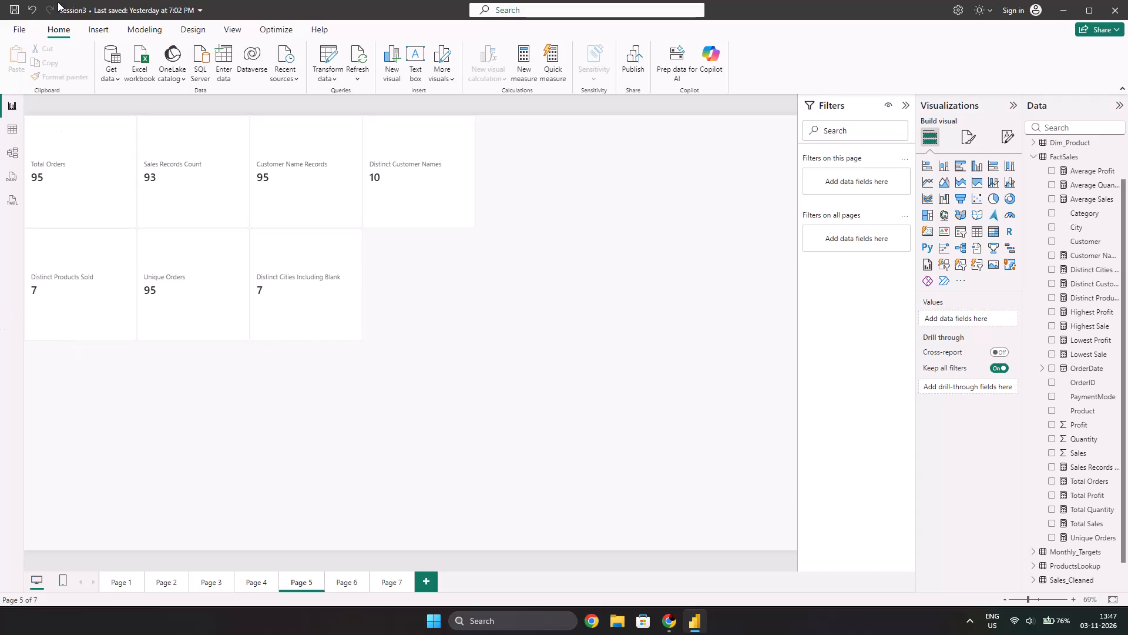
# Save the session3 report.
pyautogui.click(22, 6)
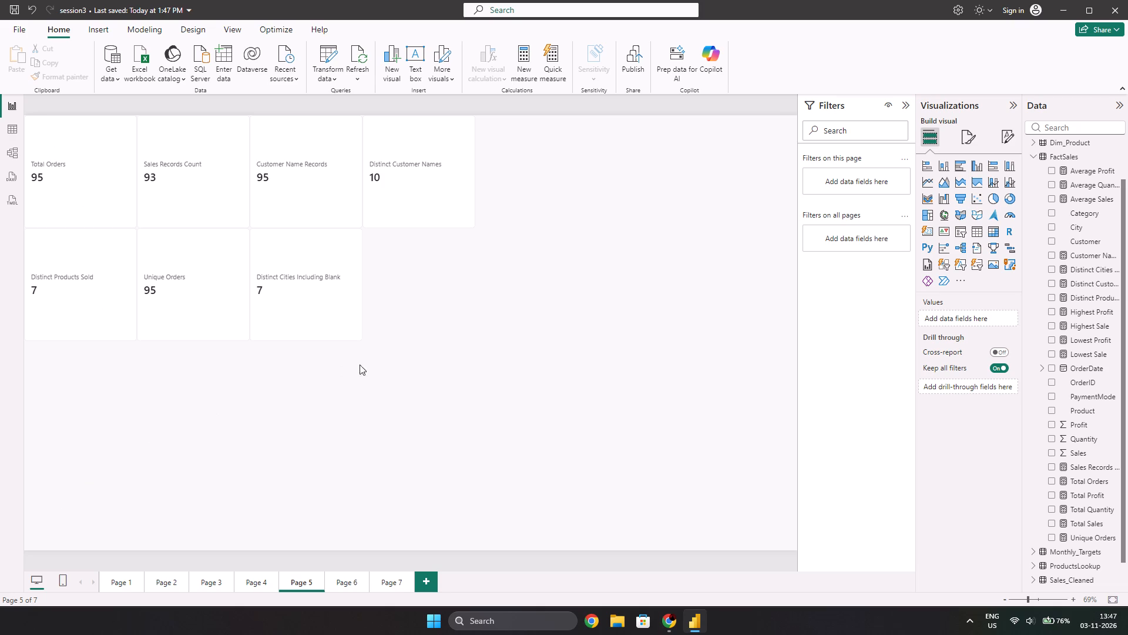
pyautogui.click(427, 372)
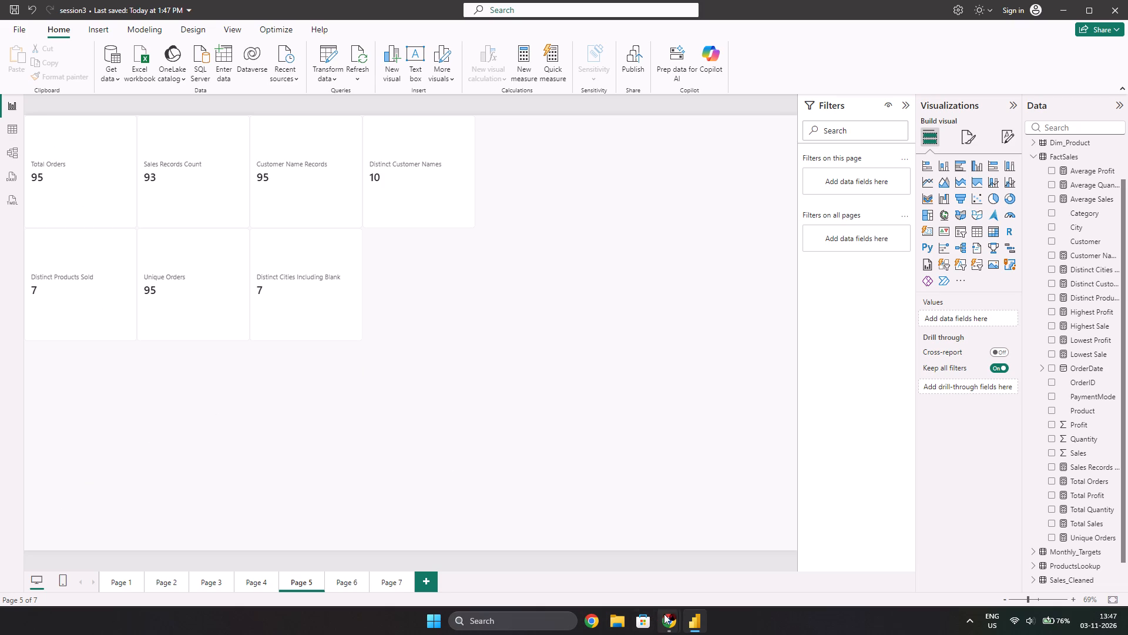
# Create the FactSales measure Known Cities = DISTINCTCOUNTNOBLANK(FactSales[City]) from the formula in the Google Docs document.
pyautogui.click(666, 614)
pyautogui.click(623, 565)
pyautogui.scroll(-1, 563, 384)
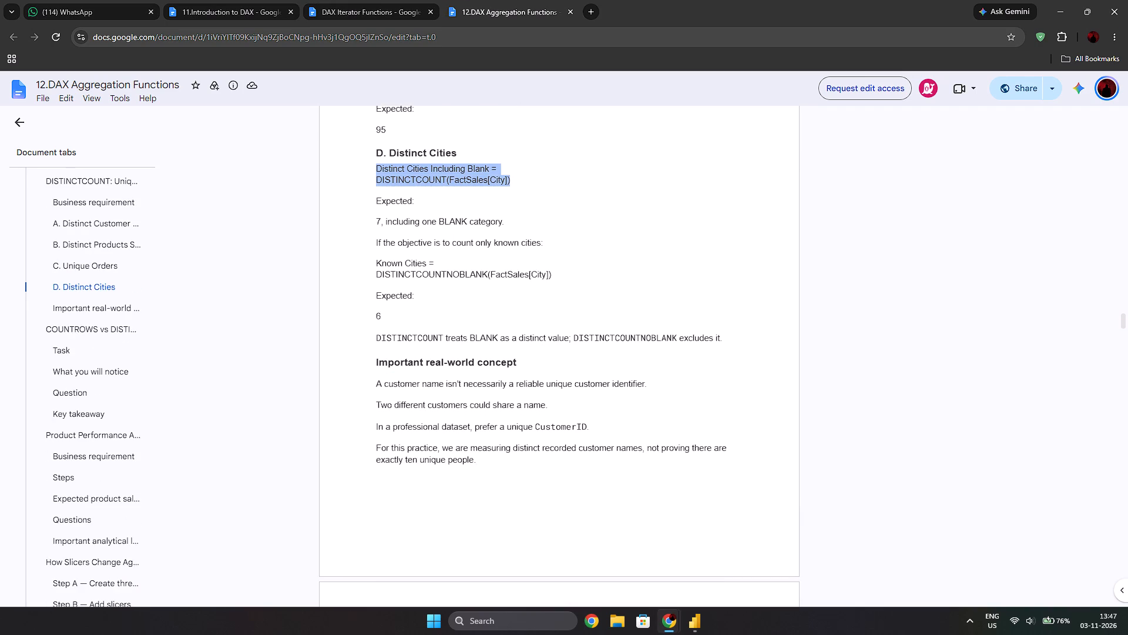
pyautogui.moveTo(559, 277); pyautogui.dragTo(366, 260)
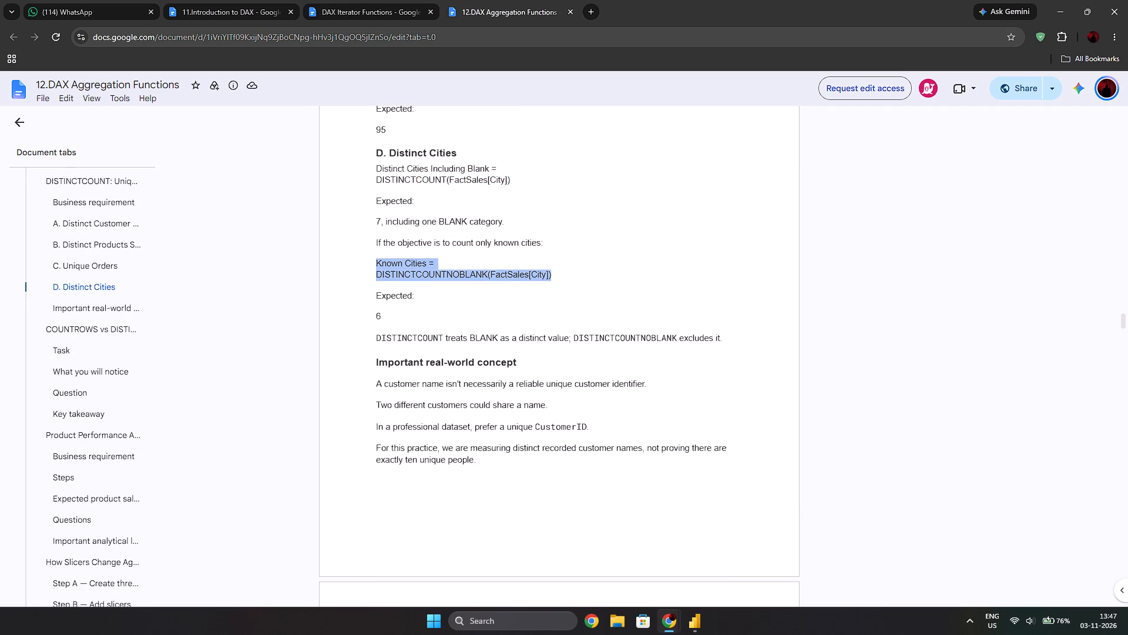
pyautogui.moveTo(366, 260); pyautogui.dragTo(366, 262)
pyautogui.hotkey('ctrl', 'c')
pyautogui.hotkey('alt', 'Tab')
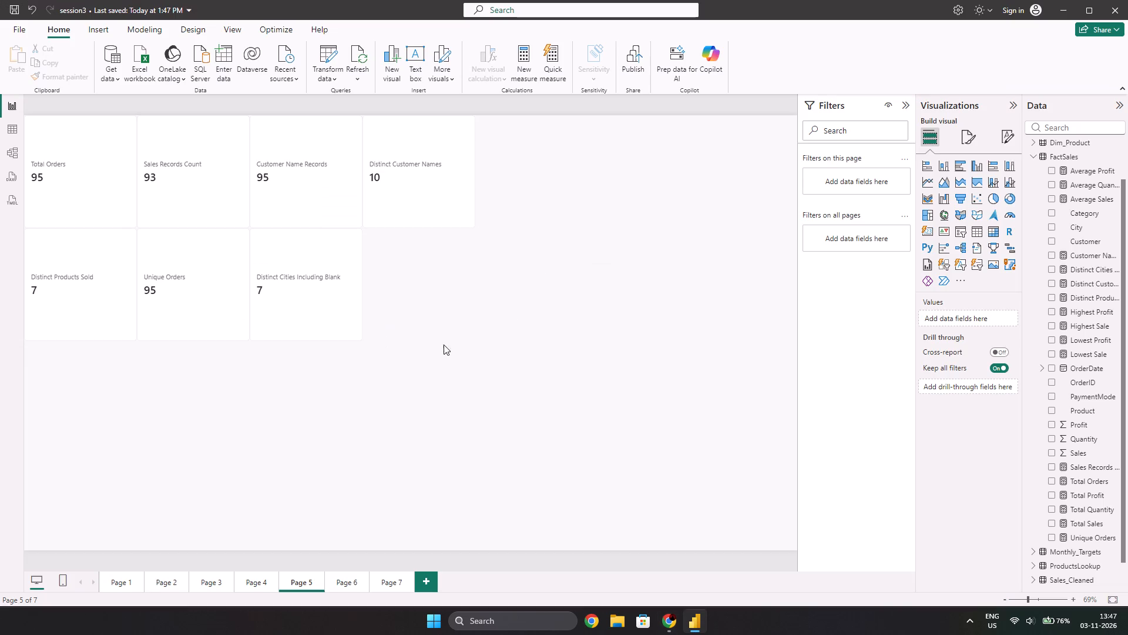
pyautogui.click(471, 298)
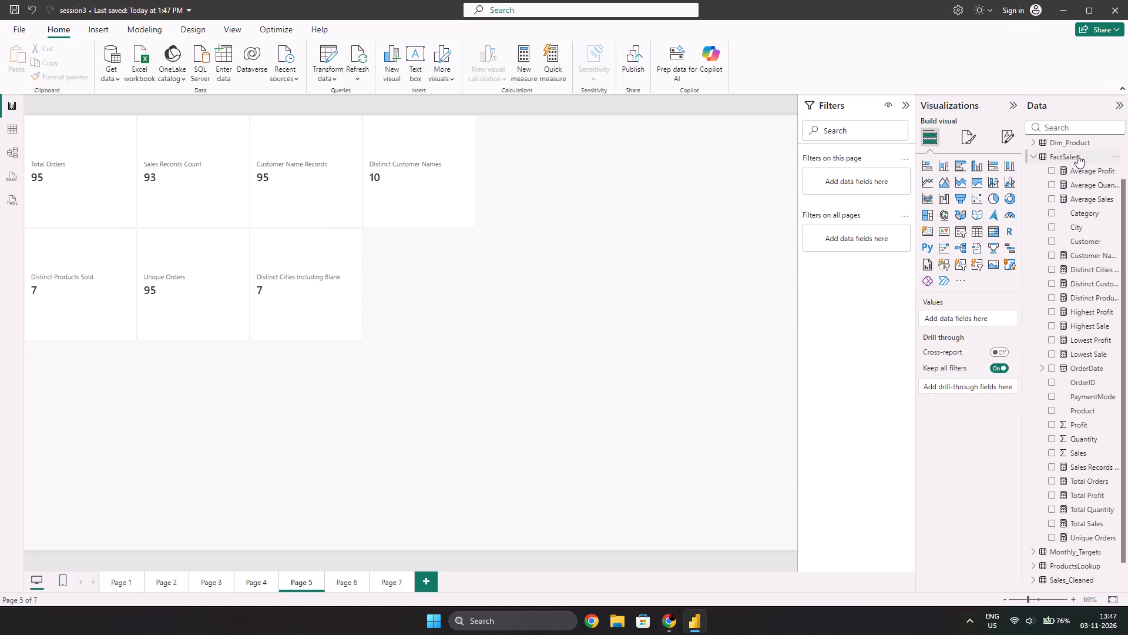
pyautogui.rightClick(1077, 155)
pyautogui.click(1008, 182)
pyautogui.hotkey('ctrl', 'v')
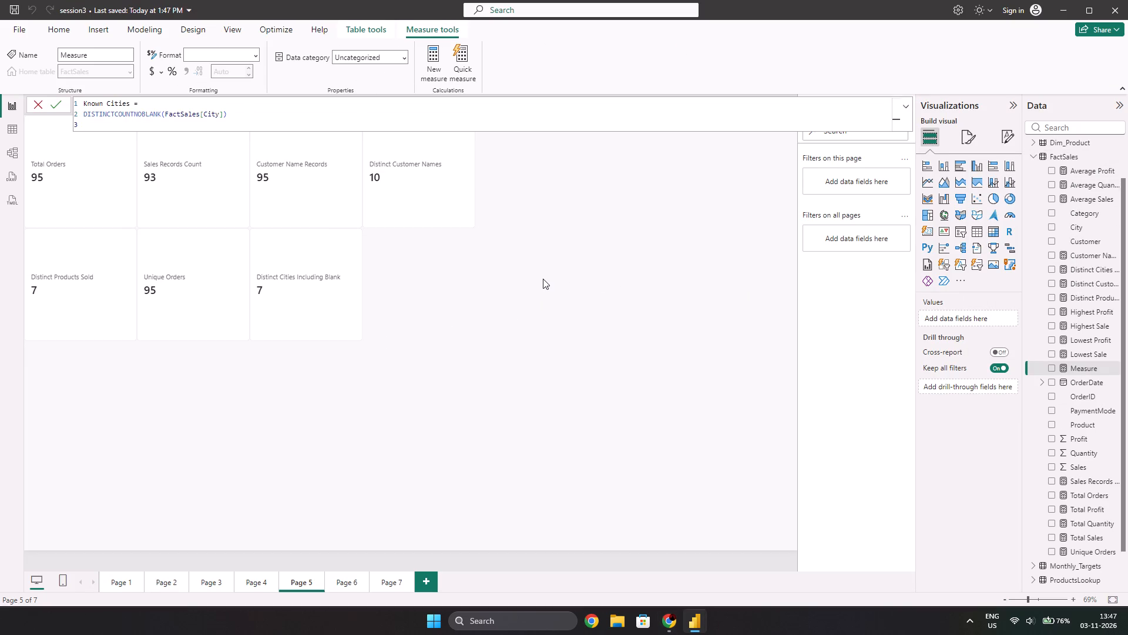
pyautogui.press('Return')
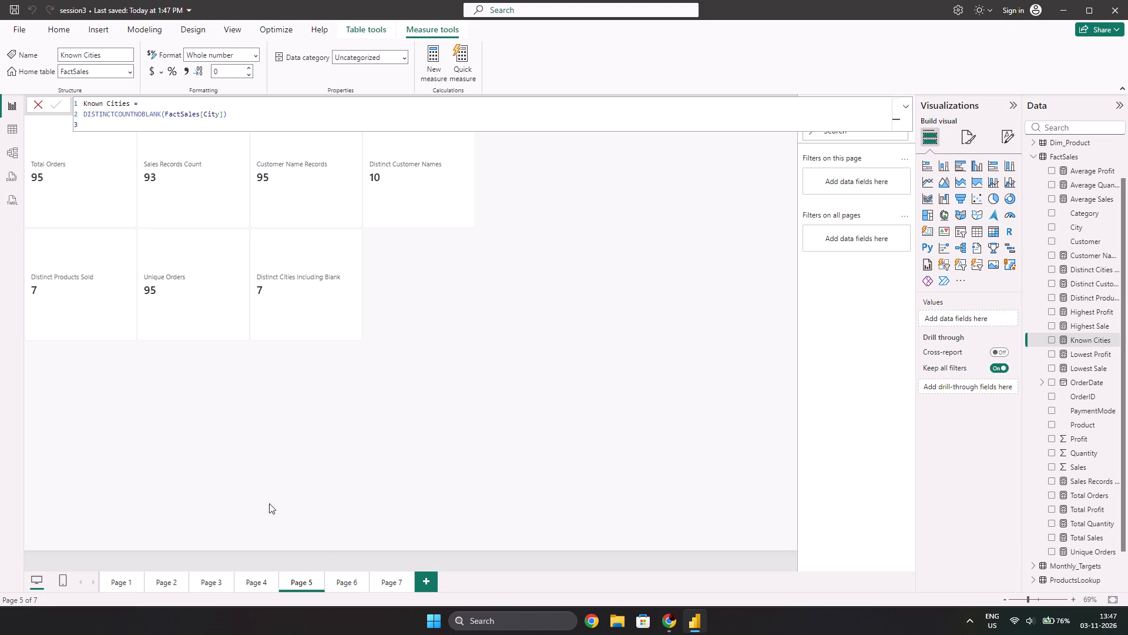
# Show Known Cities as a card beside Distinct Cities Including Blank, directly beneath the Distinct Customer Names card, and deselect it.
pyautogui.click(1052, 338)
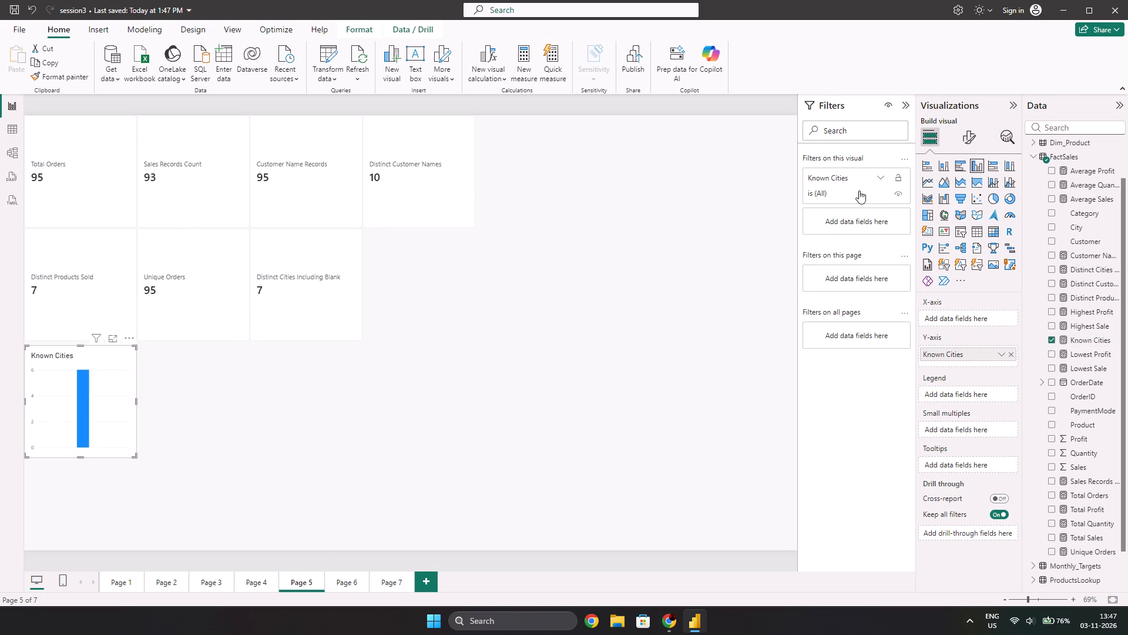
pyautogui.click(929, 229)
pyautogui.moveTo(100, 413); pyautogui.dragTo(438, 297)
pyautogui.click(413, 449)
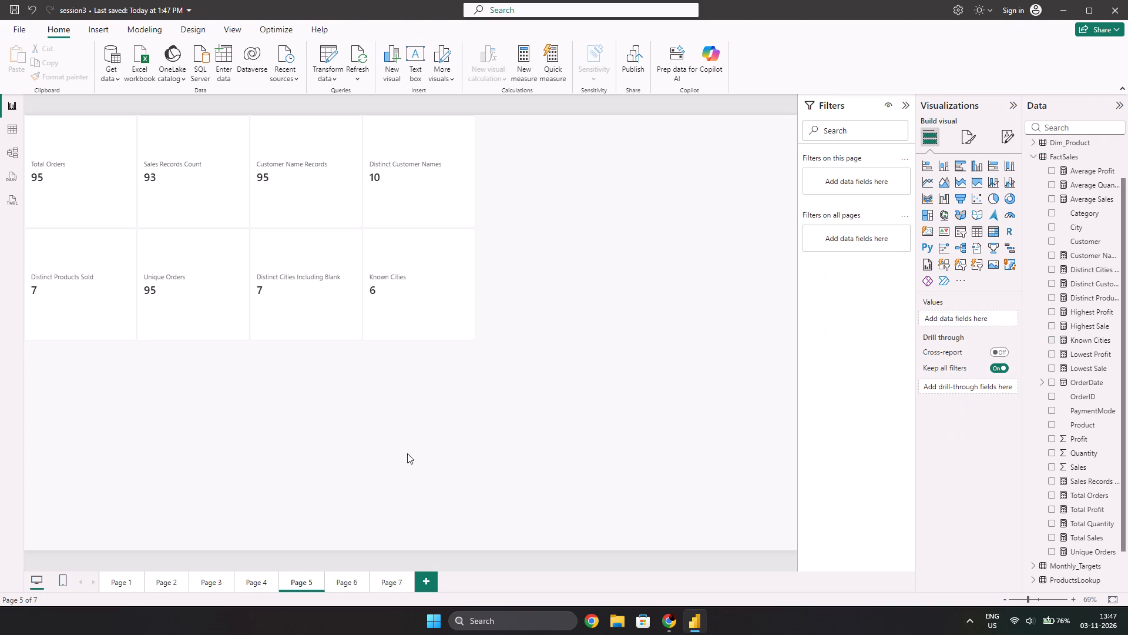
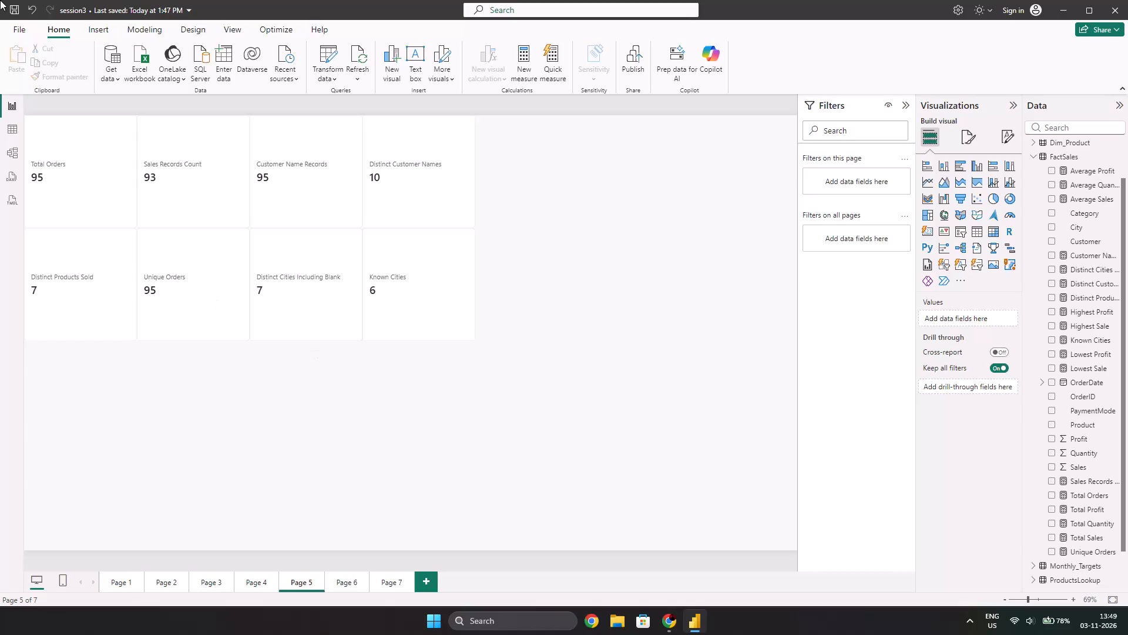
# Save the session3 report.
pyautogui.click(12, 16)
# Switch to the browser with the DAX Aggregation Functions document in Google Docs.
pyautogui.click(672, 614)
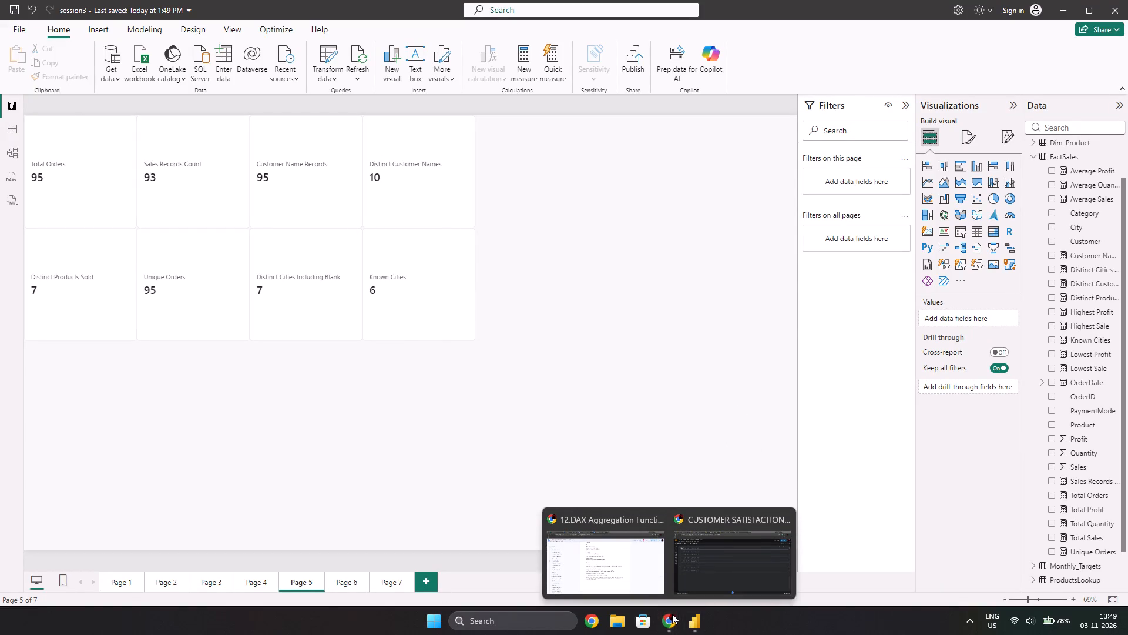
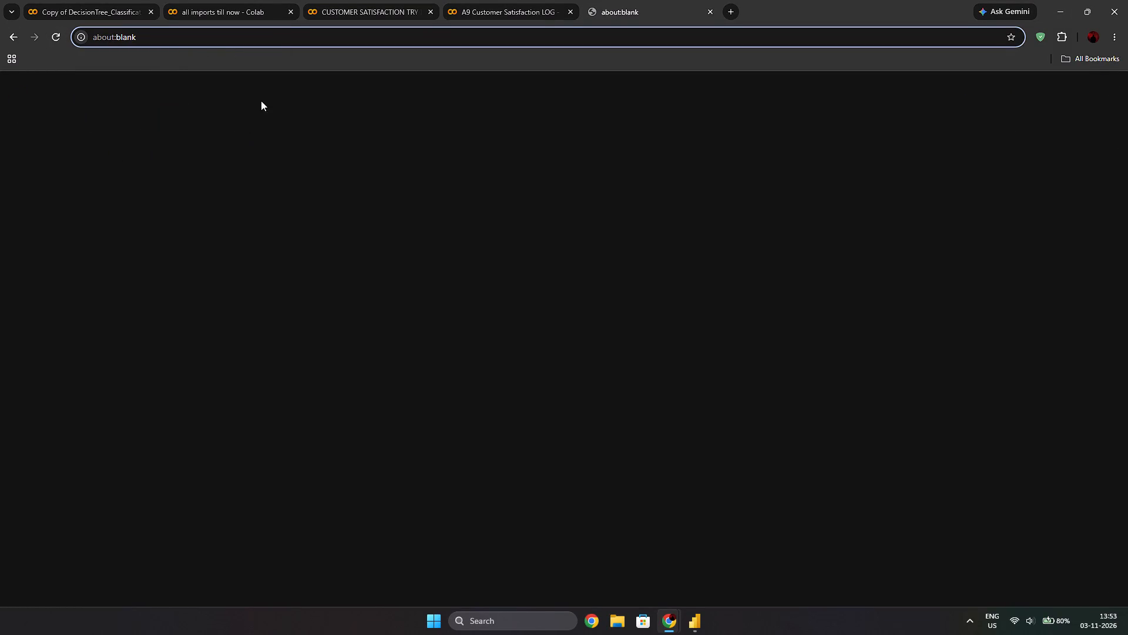
# Close the about:blank tab in Chrome.
pyautogui.click(709, 12)
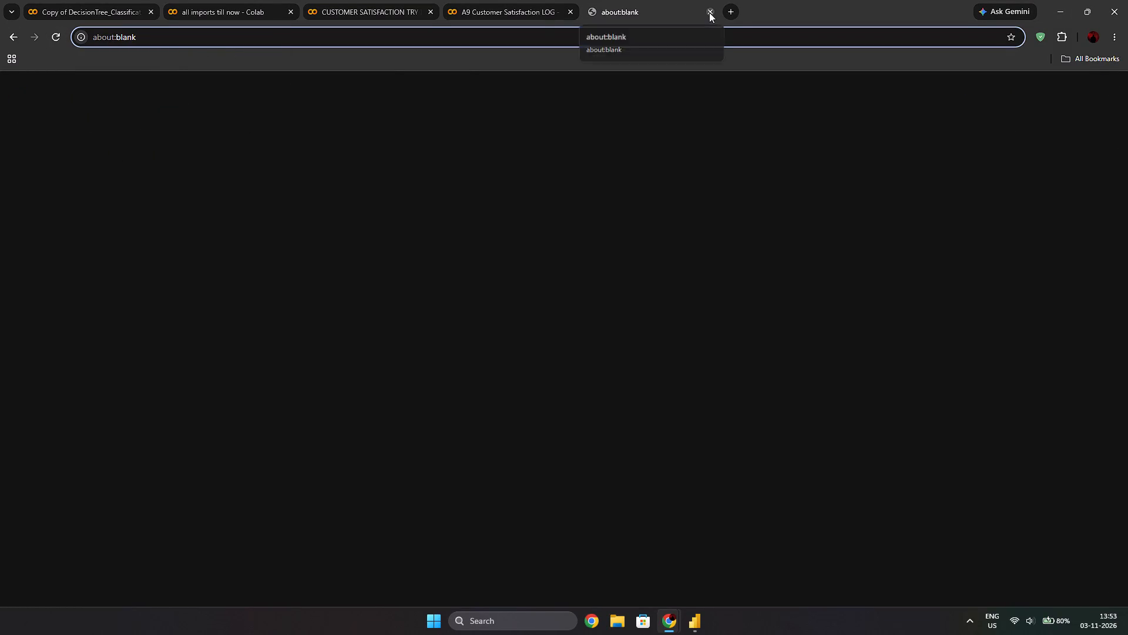
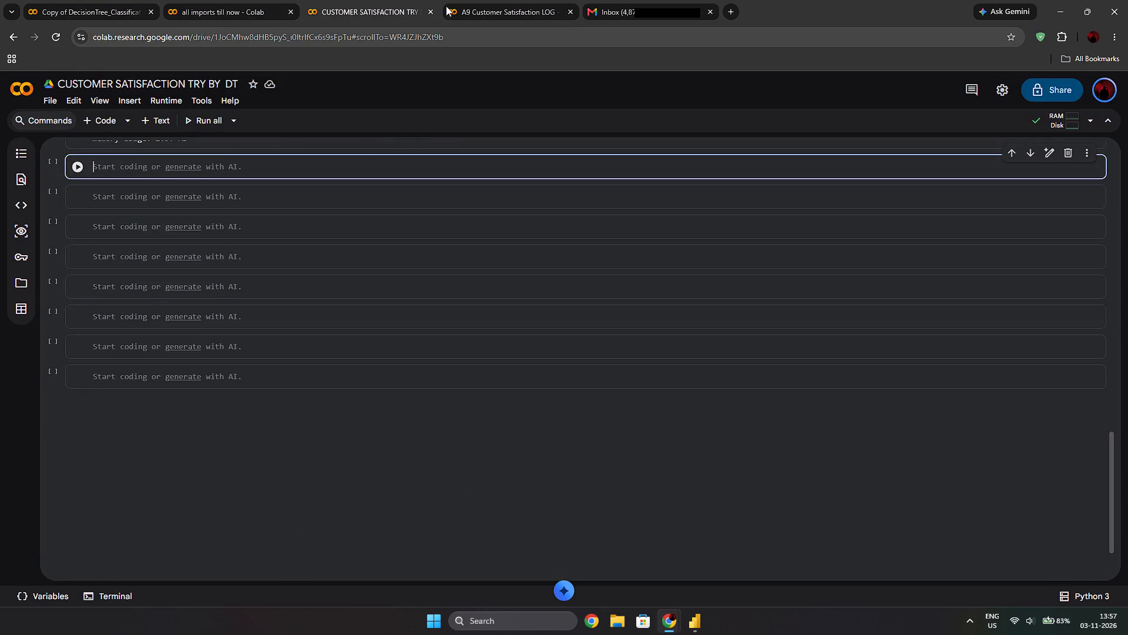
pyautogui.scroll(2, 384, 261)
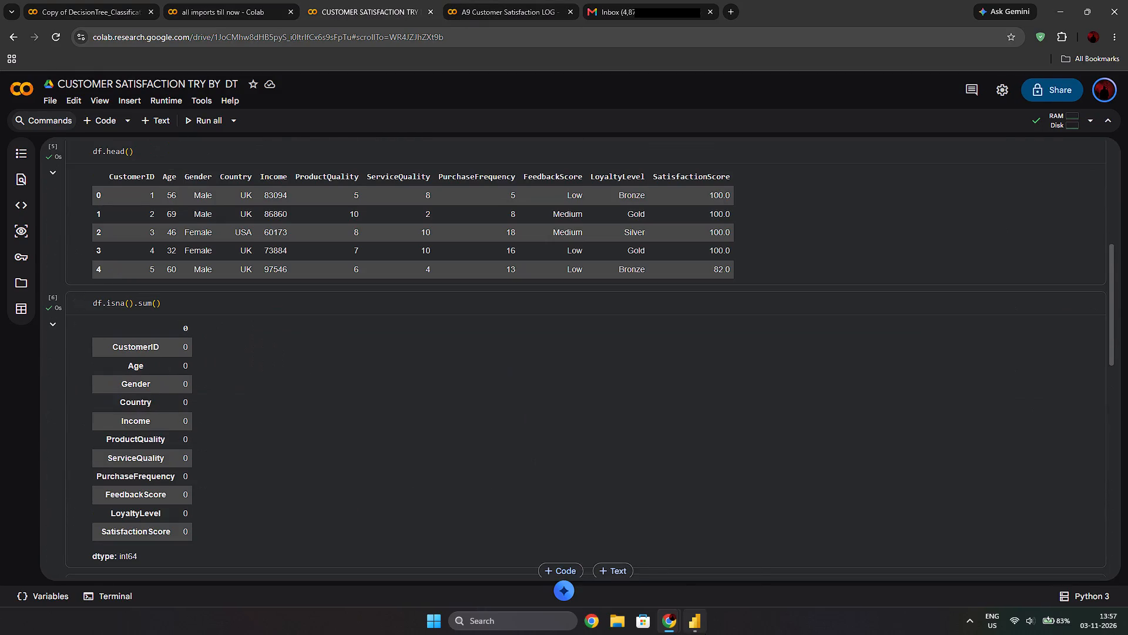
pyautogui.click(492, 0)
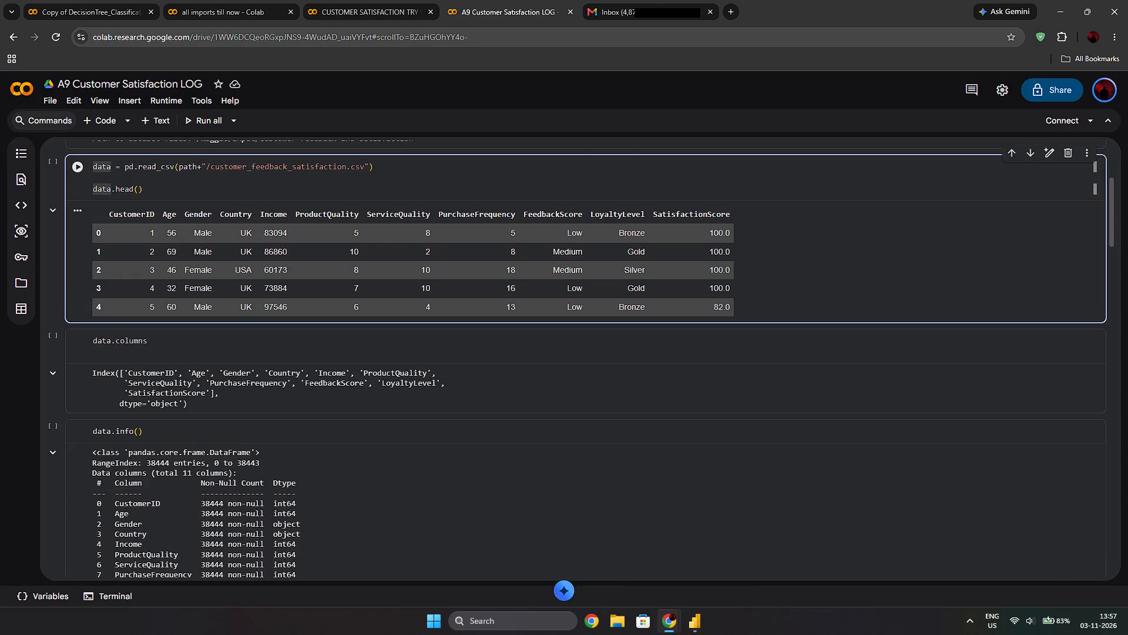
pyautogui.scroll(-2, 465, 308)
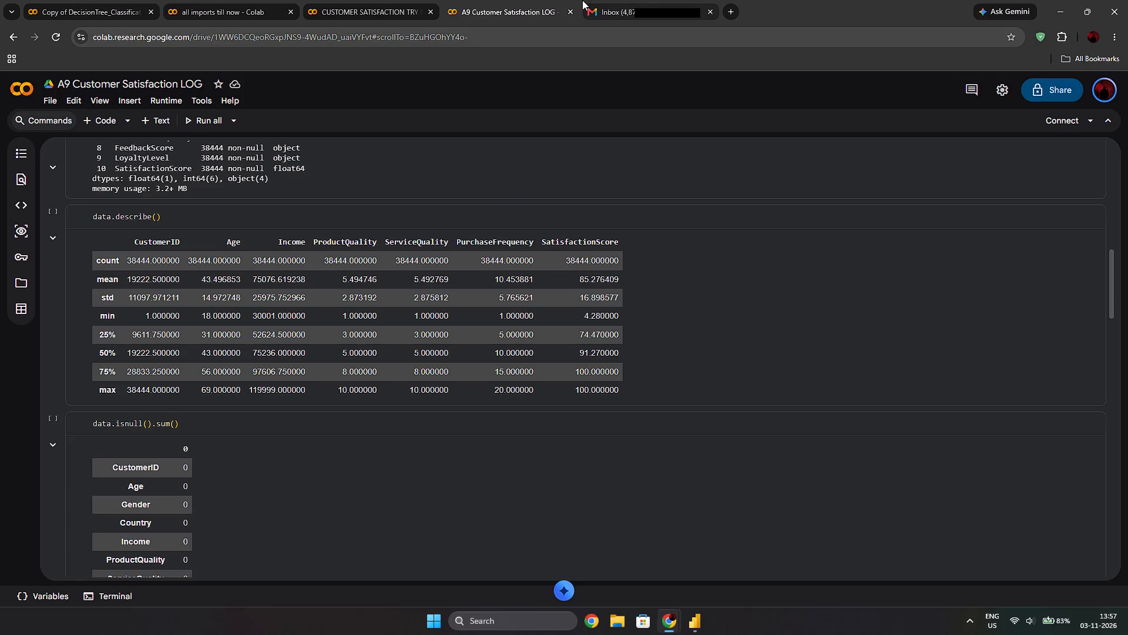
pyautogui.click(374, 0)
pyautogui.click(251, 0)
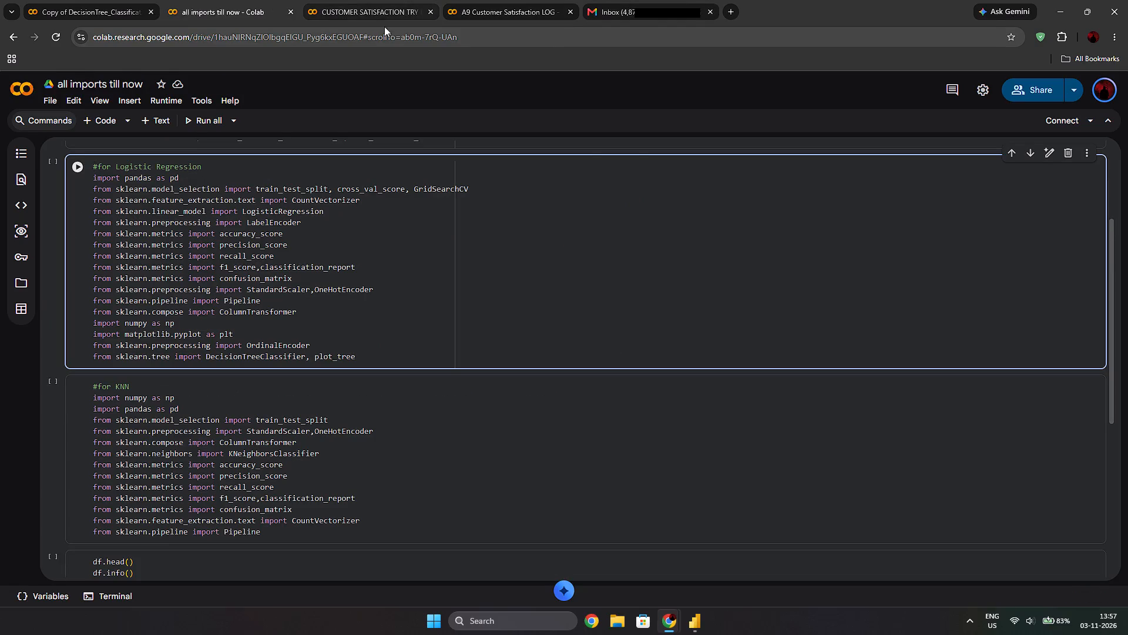
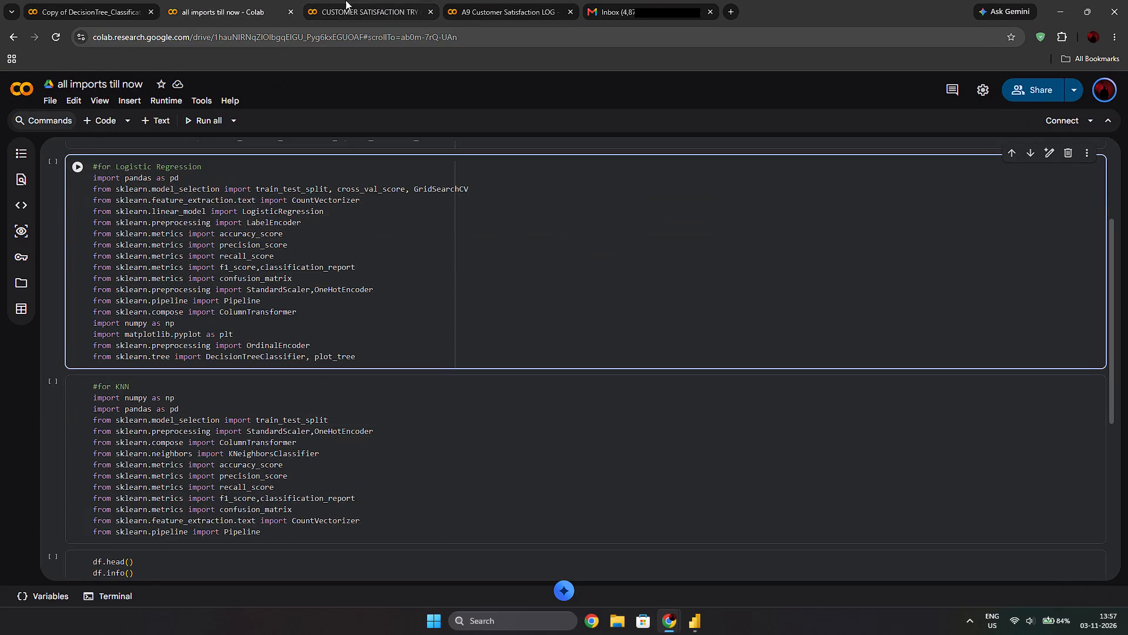
# Switch to Chrome and look through the CUSTOMER SATISFACTION TRY BY DT and A9 Customer Satisfaction LOG Colab notebooks.
pyautogui.click(345, 0)
pyautogui.scroll(-1, 307, 430)
pyautogui.scroll(-2, 245, 354)
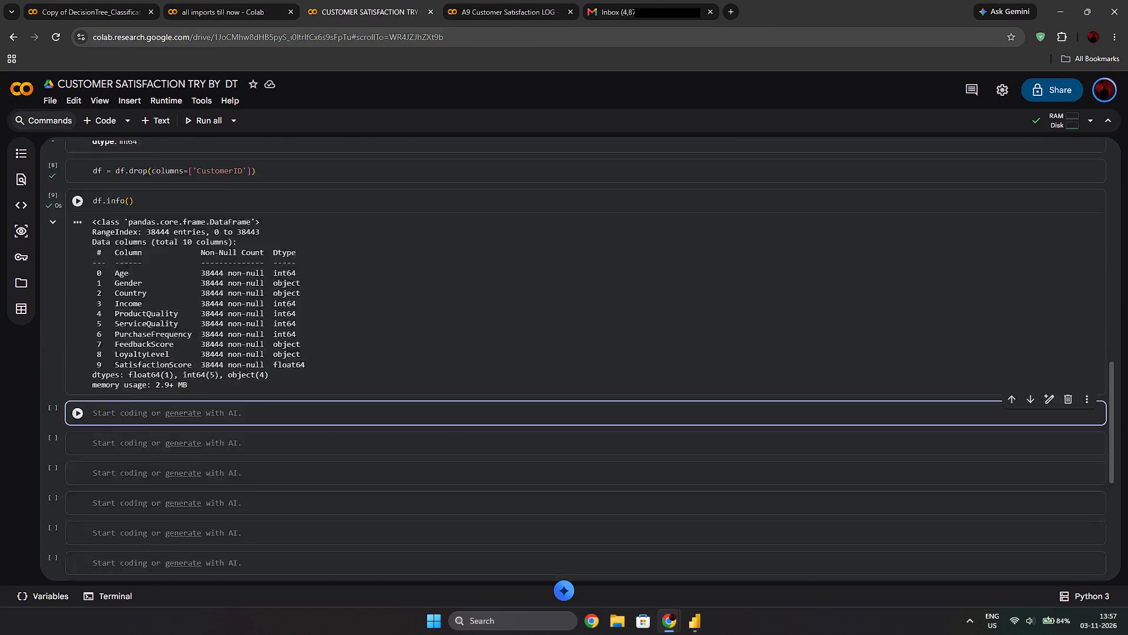
pyautogui.scroll(-1, 245, 354)
pyautogui.scroll(1, 208, 218)
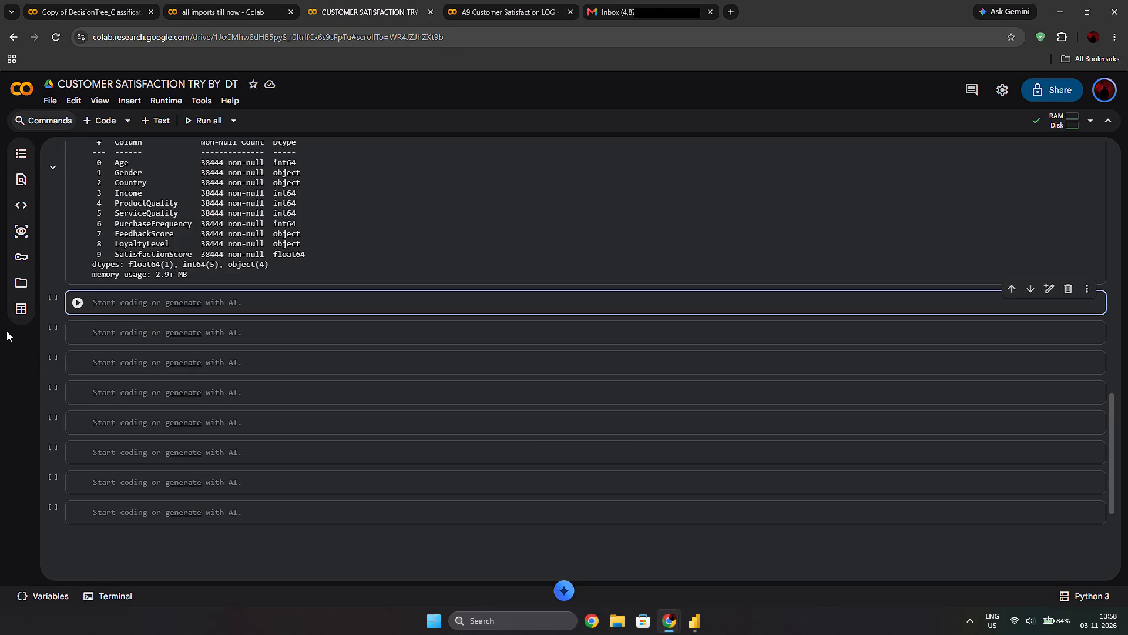
pyautogui.click(498, 0)
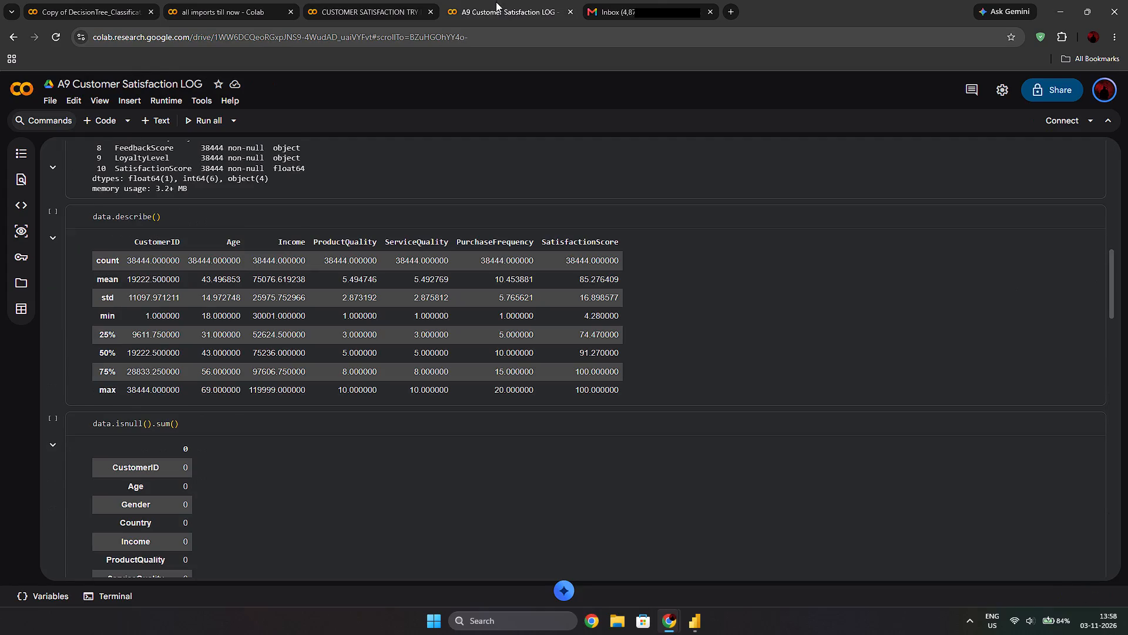
pyautogui.click(372, 0)
pyautogui.click(483, 0)
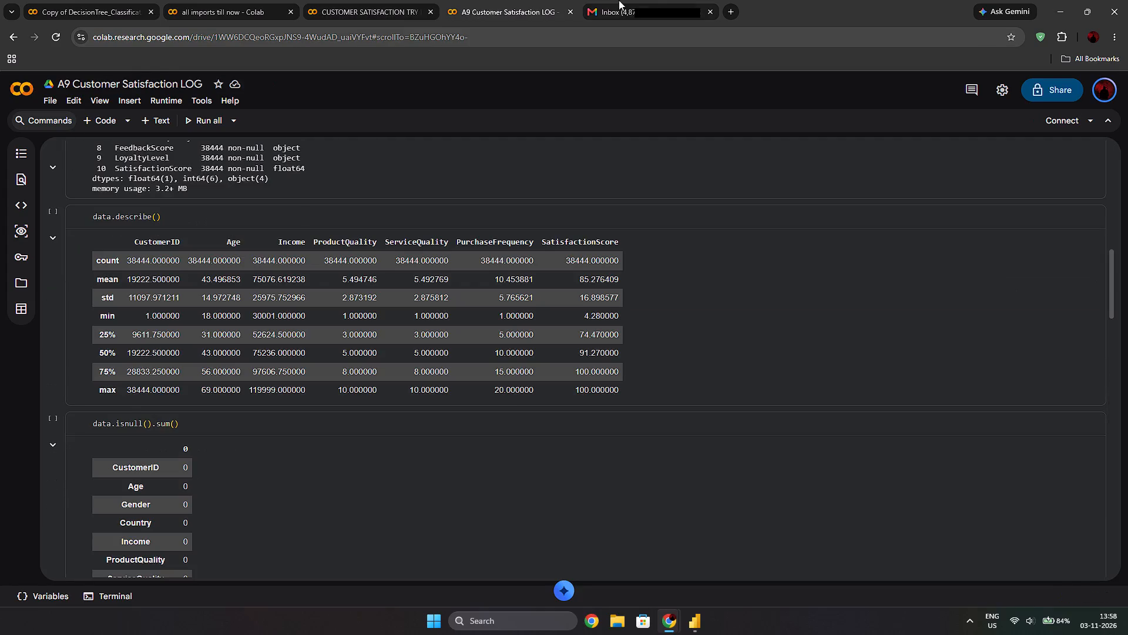